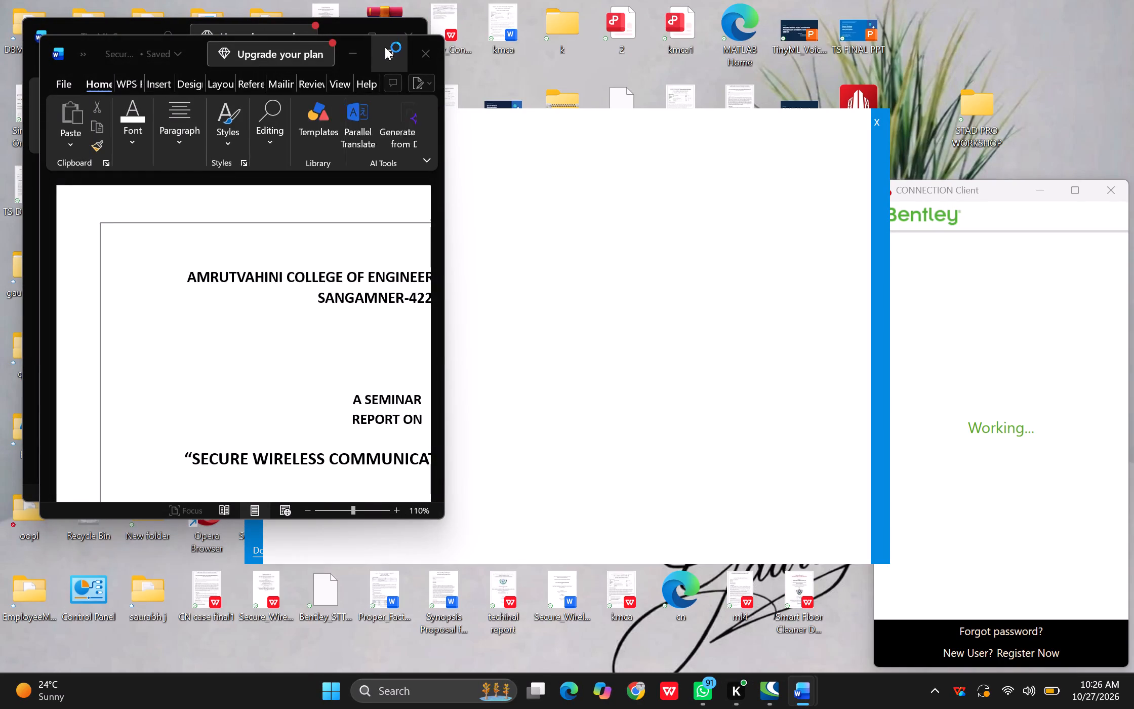
Maximize the windows of the secure wireless communication seminar report and the TinyML seminar report.
{"action": "left_click", "coordinate": [385, 47]}
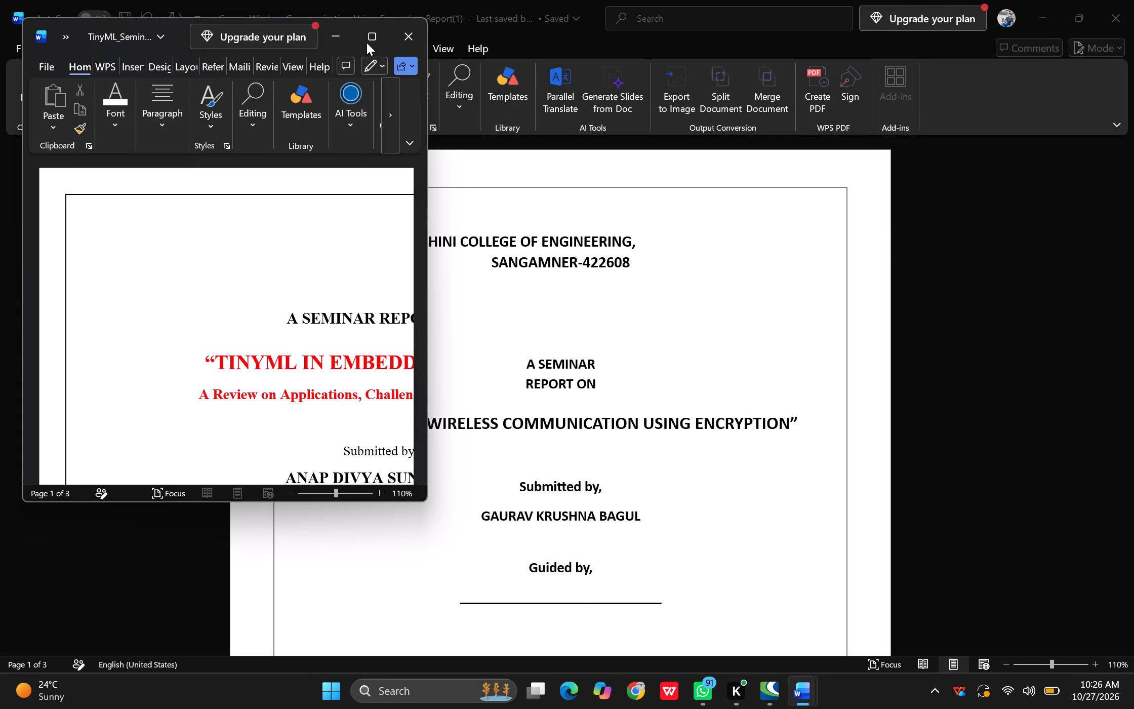
{"action": "left_click", "coordinate": [370, 43]}
Examine the TinyML seminar report's title page layout and the beginning of the page that follows it.
{"action": "scroll", "coordinate": [549, 370], "scroll_direction": "down", "scroll_amount": 1}
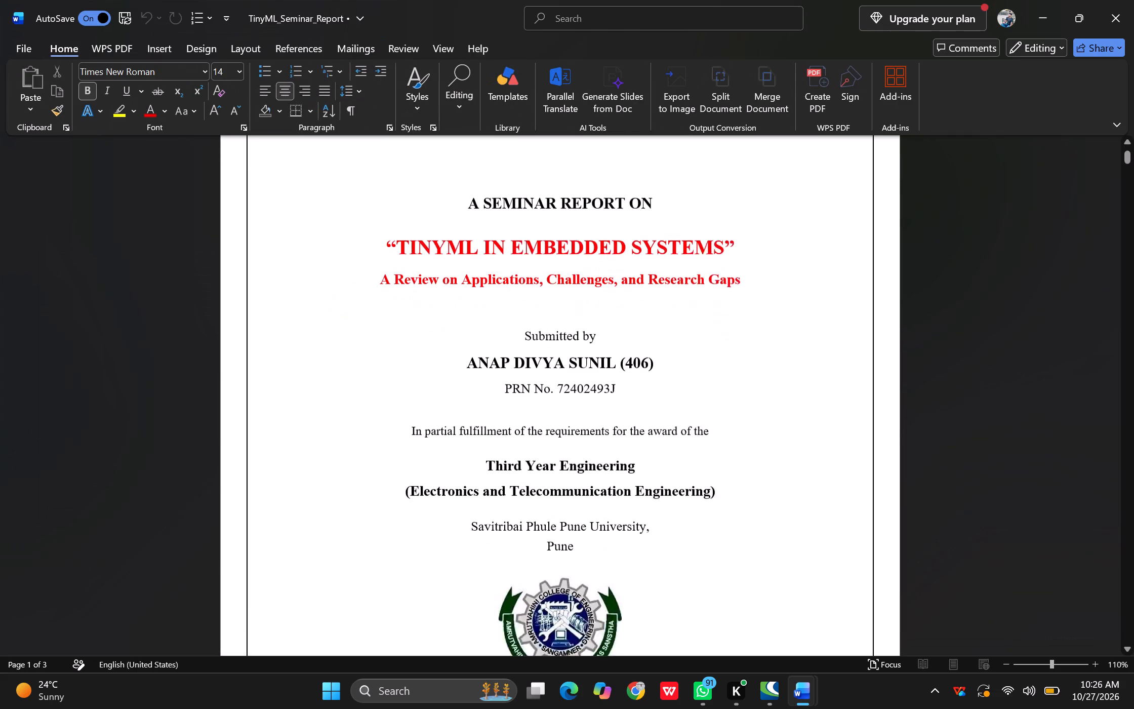
{"action": "scroll", "coordinate": [549, 370], "scroll_direction": "down", "scroll_amount": 4}
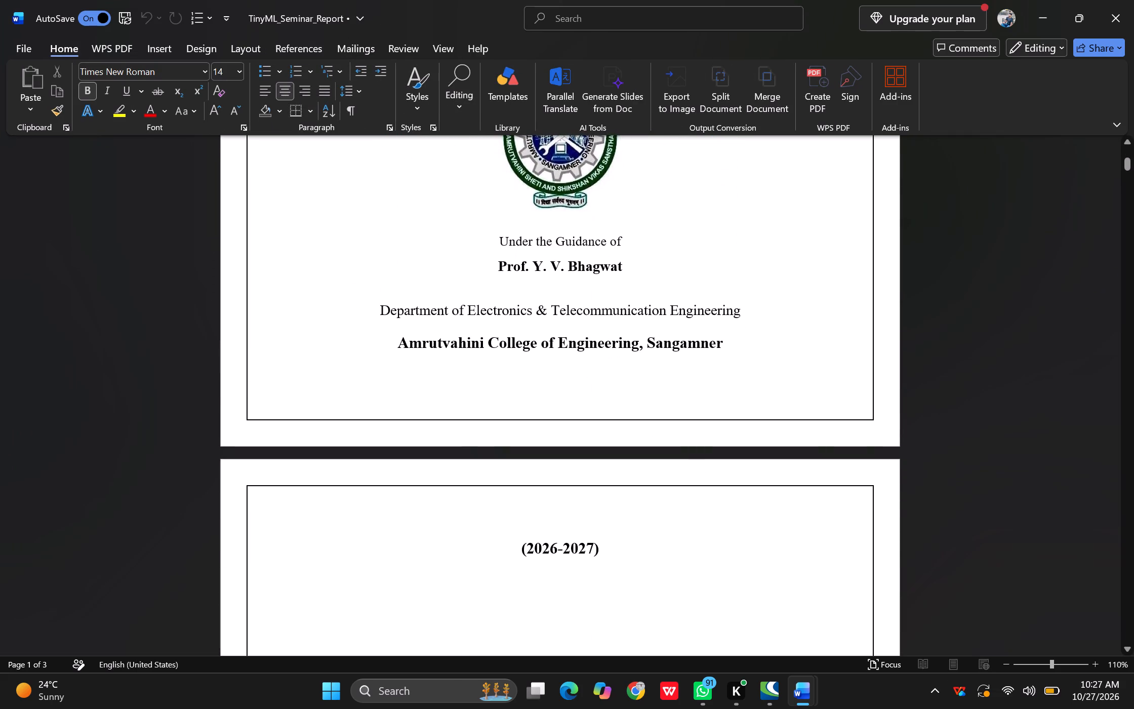
{"action": "scroll", "coordinate": [672, 385], "scroll_direction": "down", "scroll_amount": 10}
{"action": "scroll", "coordinate": [672, 385], "scroll_direction": "up", "scroll_amount": 11}
{"action": "scroll", "coordinate": [672, 385], "scroll_direction": "up", "scroll_amount": 18}
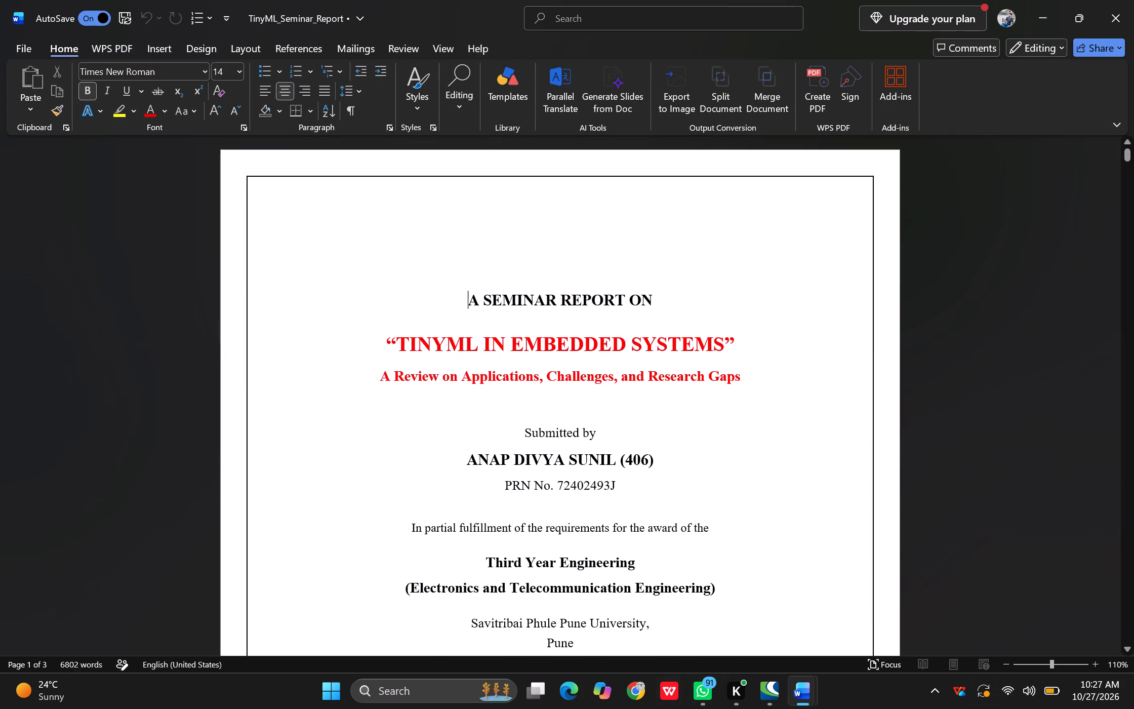
{"action": "scroll", "coordinate": [644, 361], "scroll_direction": "down", "scroll_amount": 1}
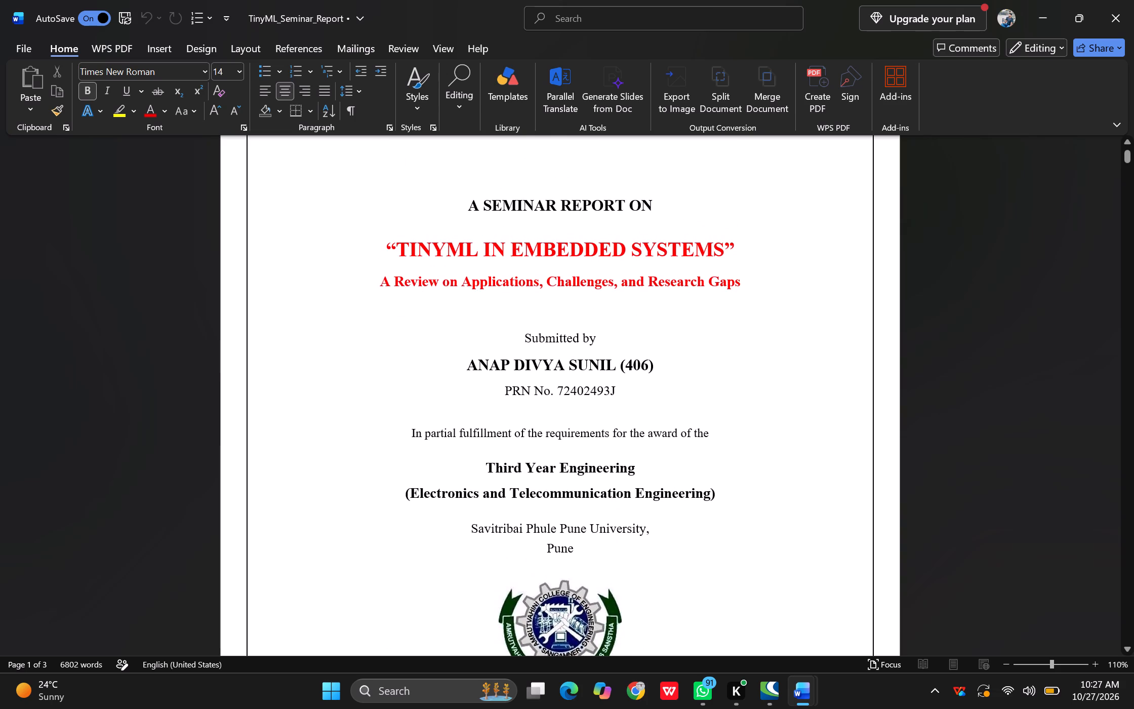
Place the text cursor at the end of the PRN line on the TinyML report's title page.
{"action": "left_click", "coordinate": [620, 391]}
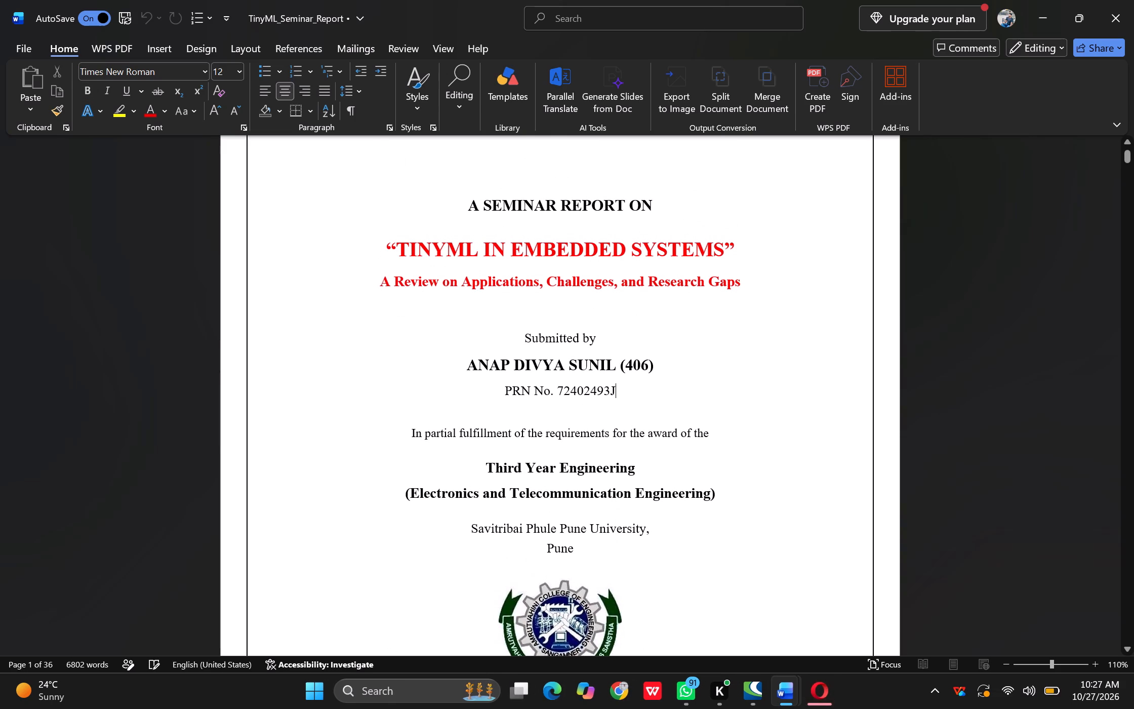
Delete the PRN number line beneath the author's name on the title page, leaving one blank line in its place.
{"action": "key", "text": "BackSpace"}
{"action": "key", "text": "BackSpace"}
{"action": "key", "text": "BackSpace"}
{"action": "key", "text": "BackSpace"}
{"action": "key", "text": "BackSpace"}
{"action": "key", "text": "BackSpace"}
{"action": "key", "text": "BackSpace"}
{"action": "key", "text": "BackSpace"}
{"action": "key", "text": "BackSpace"}
{"action": "key", "text": "BackSpace"}
{"action": "key", "text": "BackSpace"}
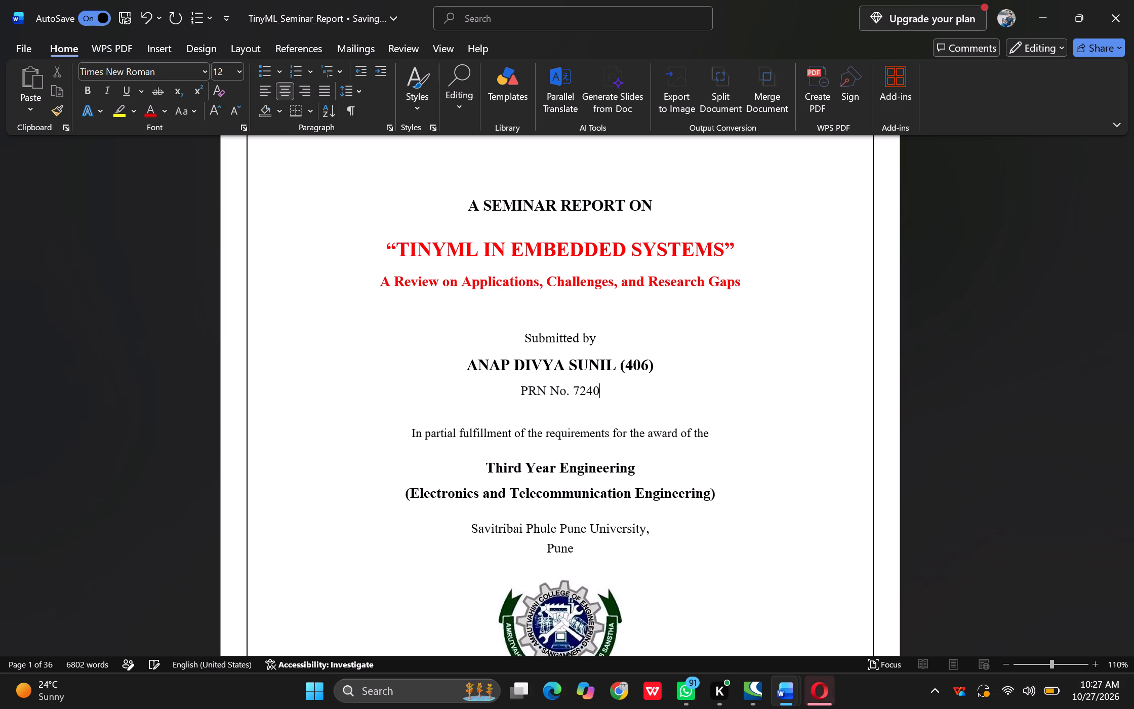
{"action": "key", "text": "BackSpace"}
{"action": "key", "text": "BackSpace"}
{"action": "key", "text": "BackSpace"}
{"action": "key", "text": "BackSpace"}
{"action": "key", "text": "BackSpace"}
{"action": "key", "text": "BackSpace"}
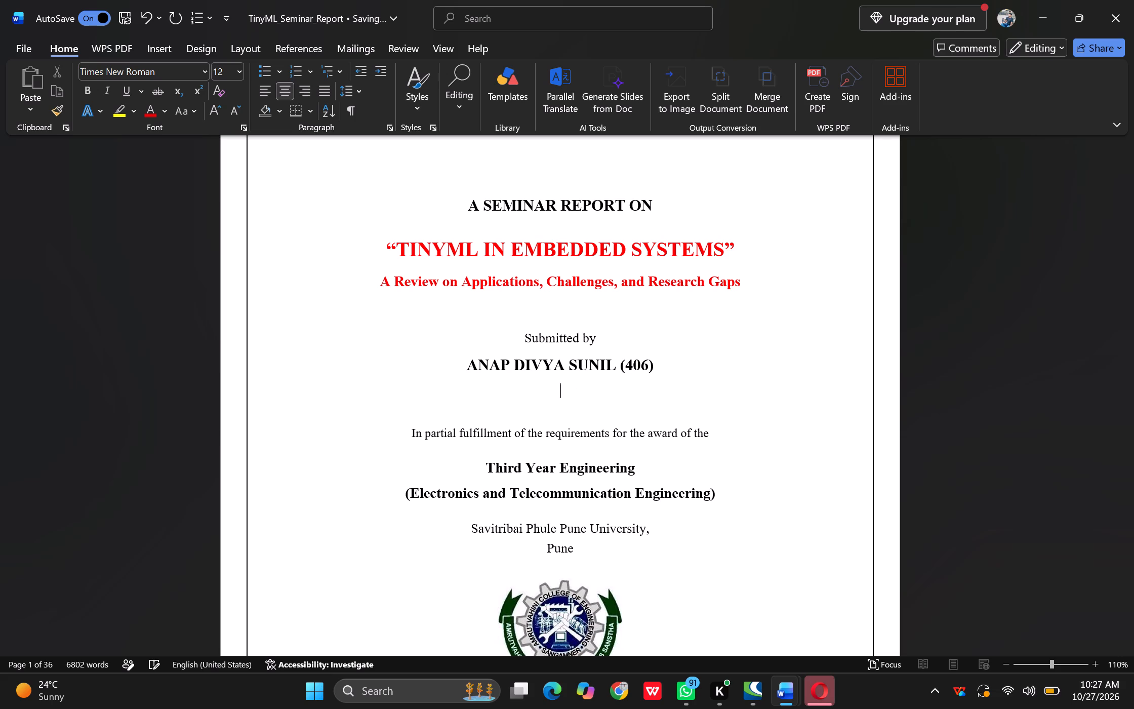
{"action": "key", "text": "BackSpace"}
{"action": "key", "text": "BackSpace"}
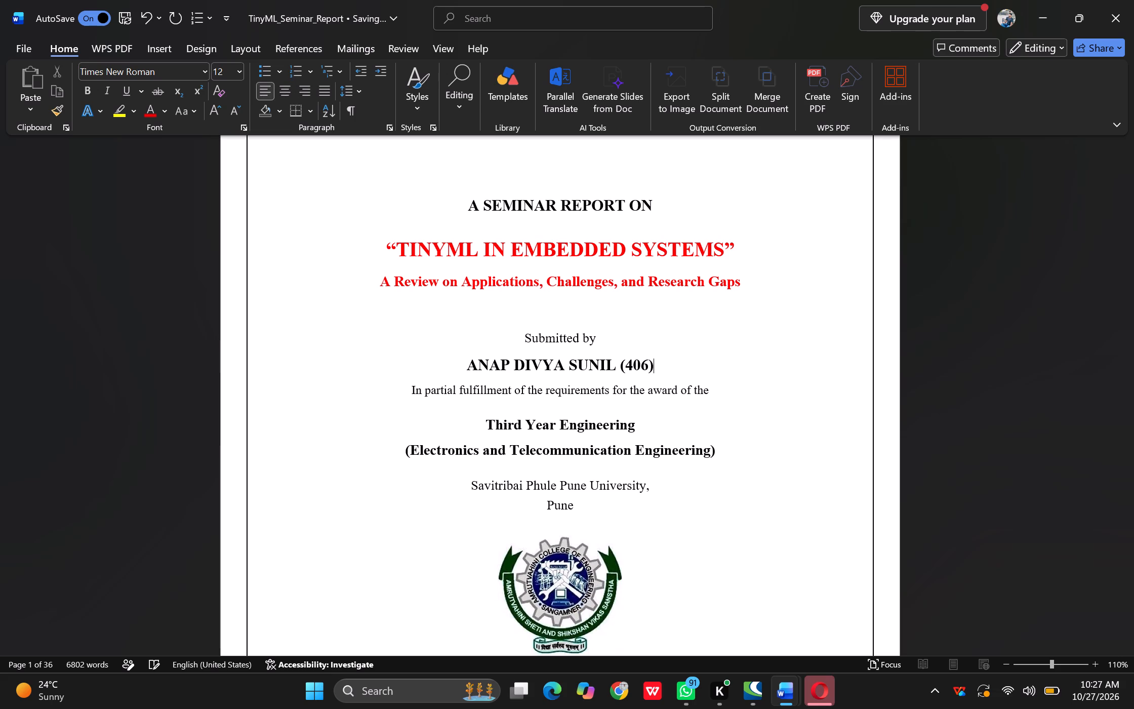
{"action": "key", "text": "Return"}
{"action": "key", "text": "Return"}
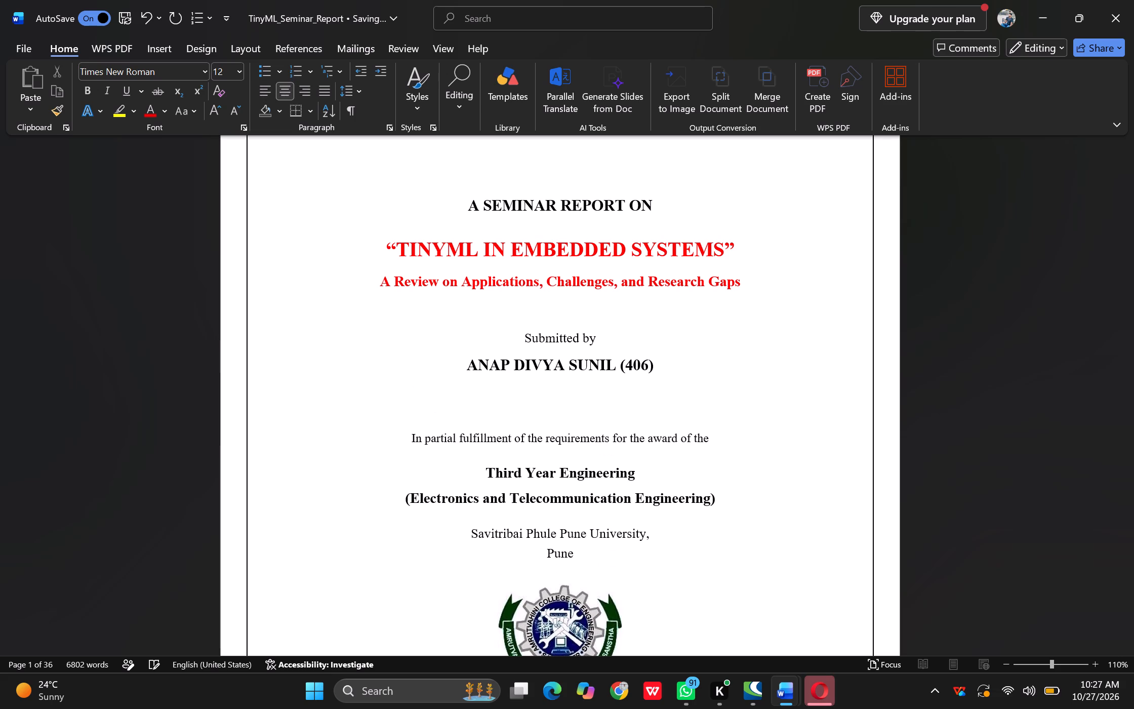
{"action": "key", "text": "BackSpace"}
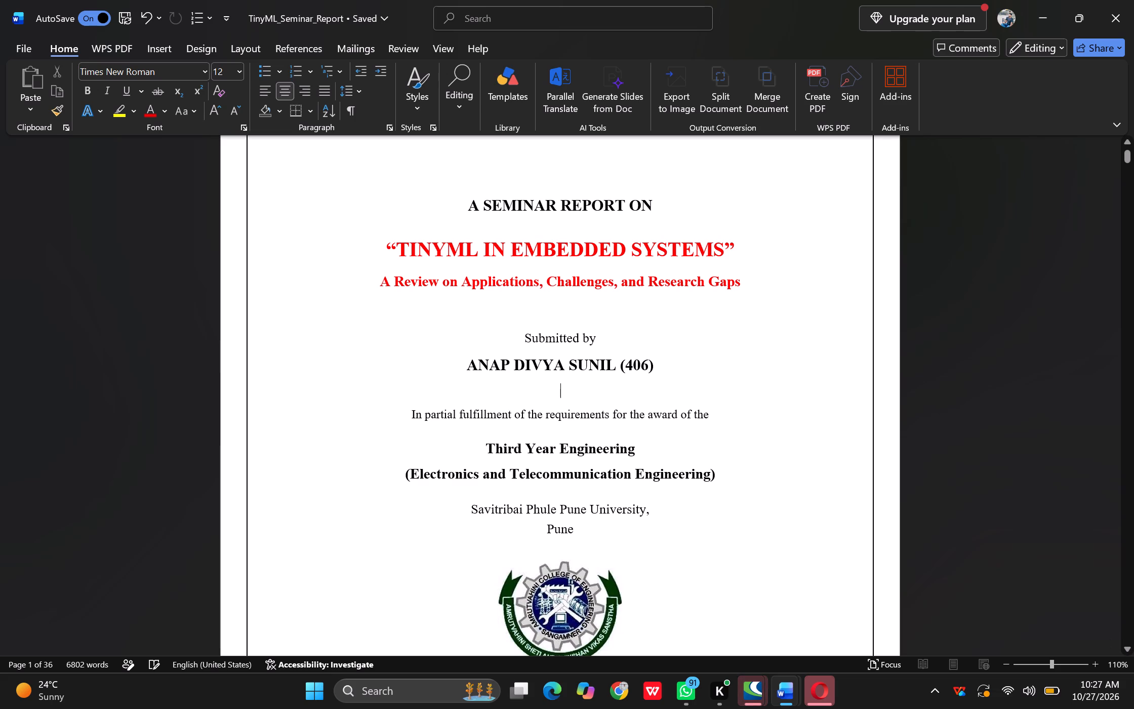
Pull the academic year (2026-2027) back from the second page onto the end of the college name line on the title page.
{"action": "left_click", "coordinate": [1127, 646]}
{"action": "double_click", "coordinate": [1127, 646]}
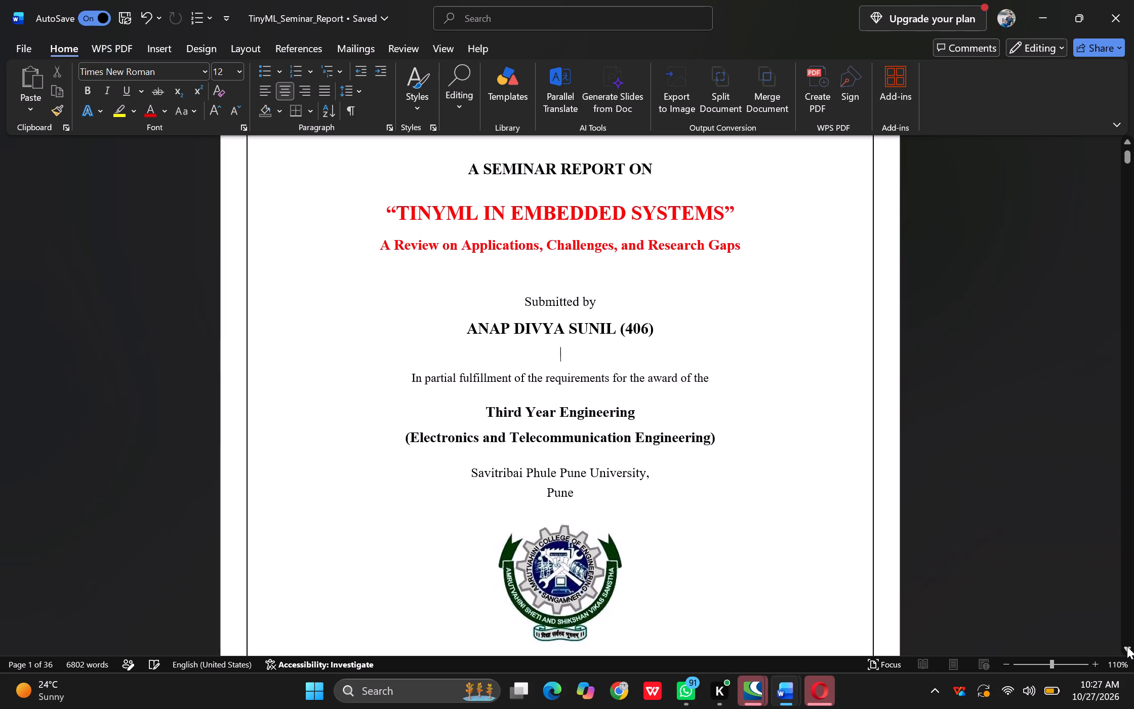
{"action": "triple_click", "coordinate": [1127, 646]}
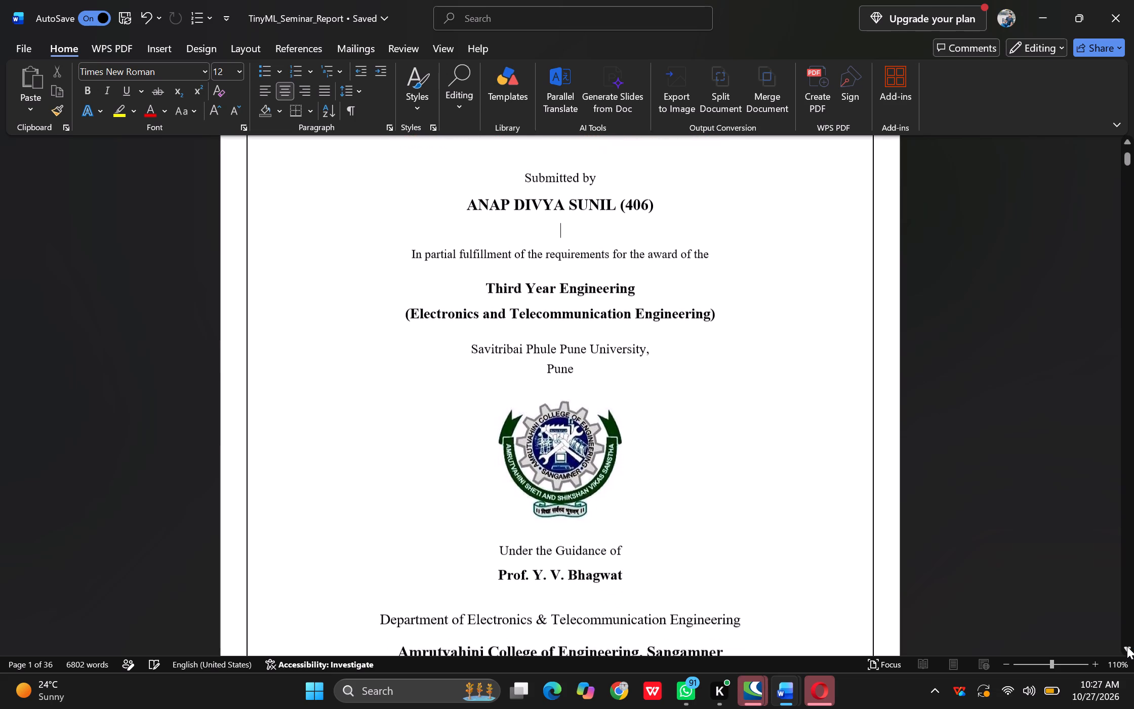
{"action": "triple_click", "coordinate": [1127, 646]}
{"action": "triple_click", "coordinate": [1127, 646]}
{"action": "triple_click", "coordinate": [1127, 646]}
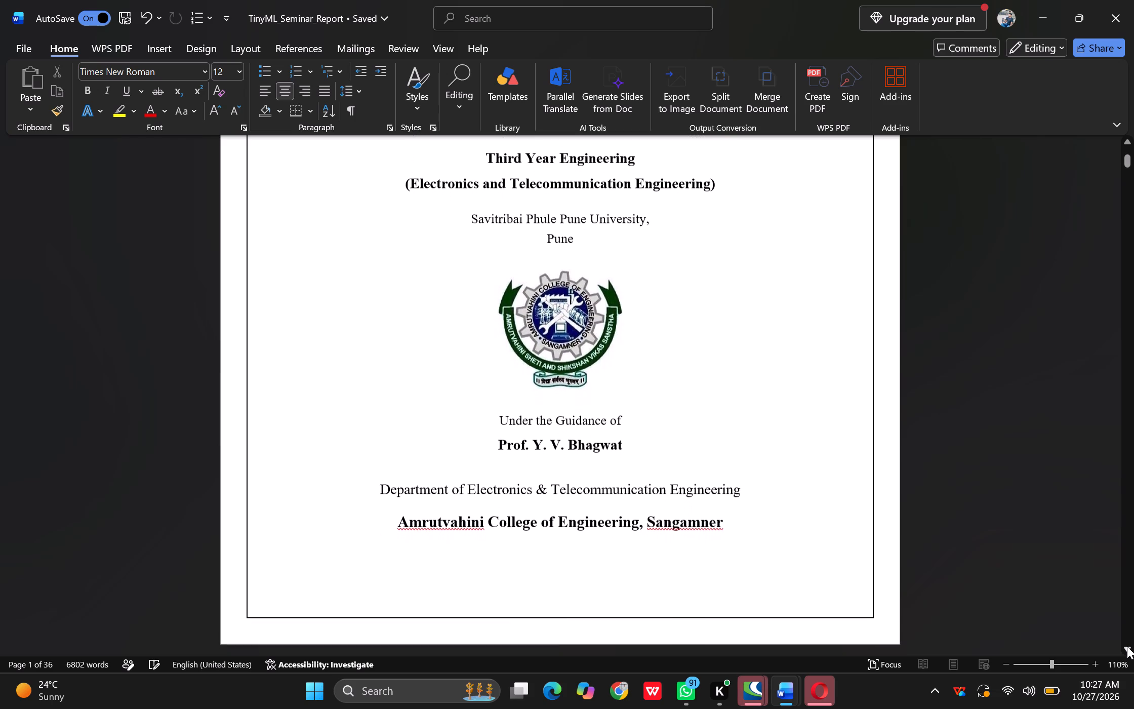
{"action": "triple_click", "coordinate": [1127, 646]}
{"action": "left_click", "coordinate": [1127, 646]}
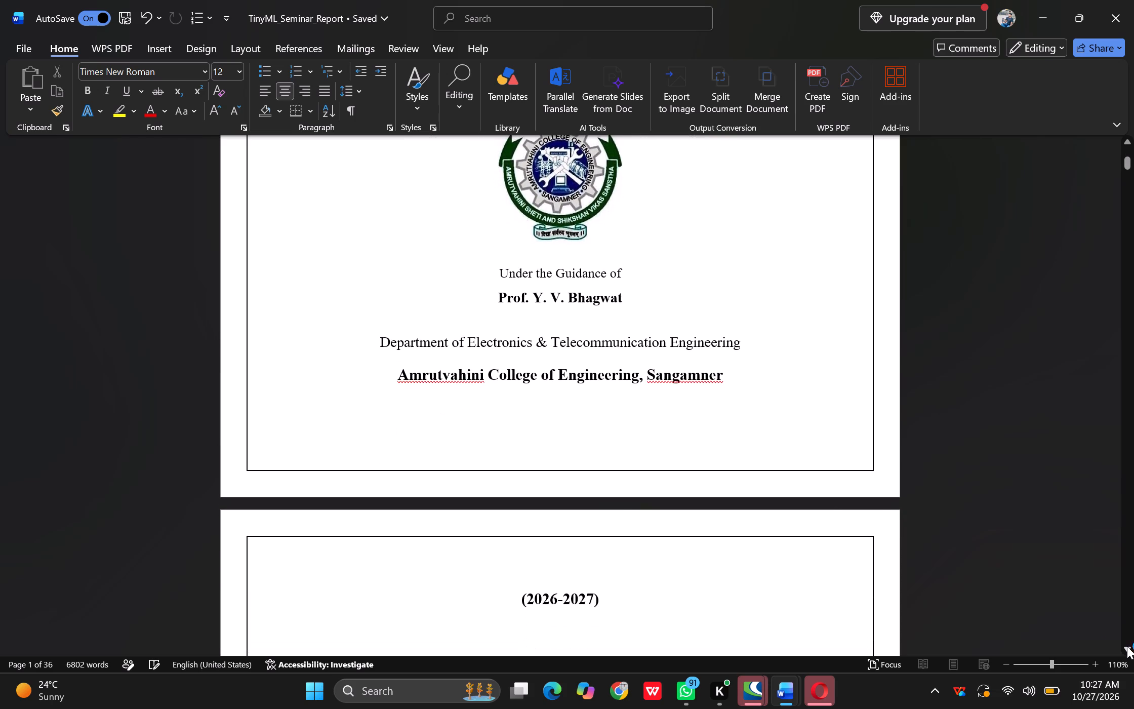
{"action": "left_click", "coordinate": [517, 599]}
{"action": "key", "text": "BackSpace"}
{"action": "key", "text": "BackSpace"}
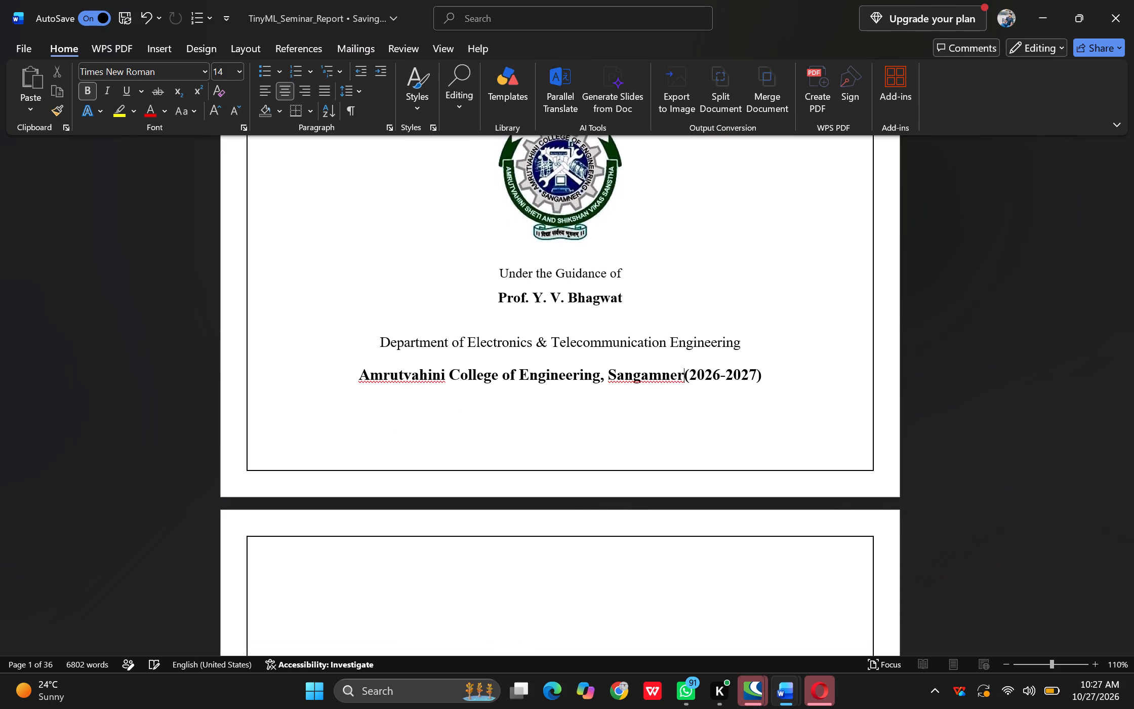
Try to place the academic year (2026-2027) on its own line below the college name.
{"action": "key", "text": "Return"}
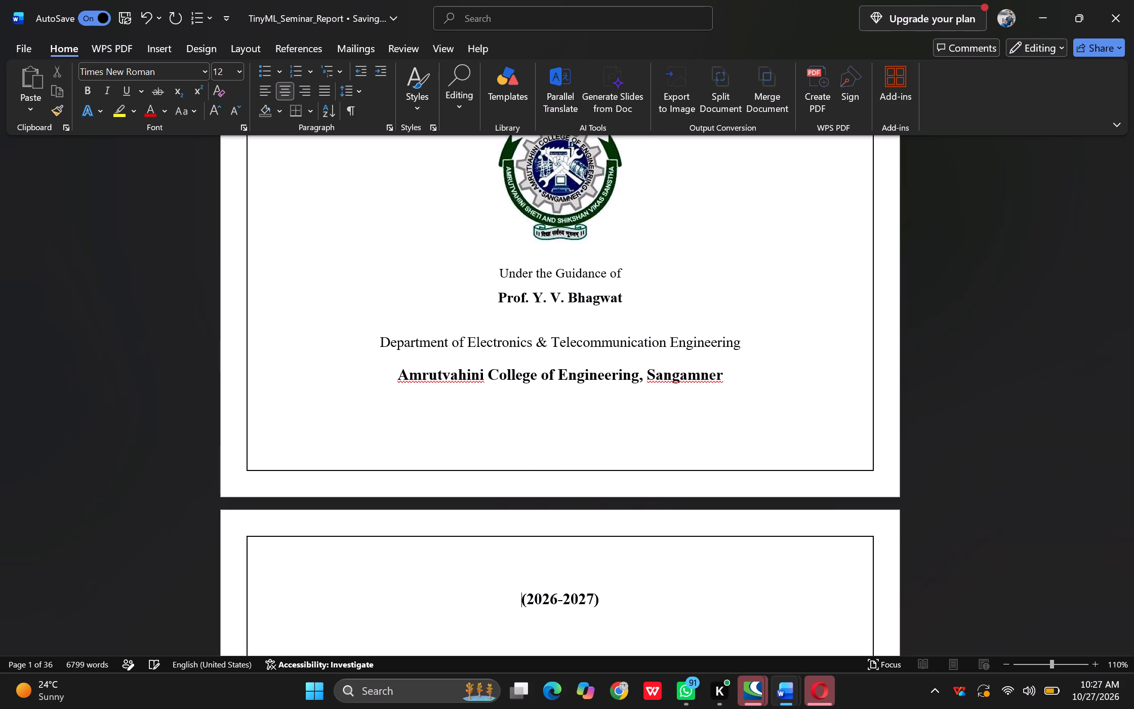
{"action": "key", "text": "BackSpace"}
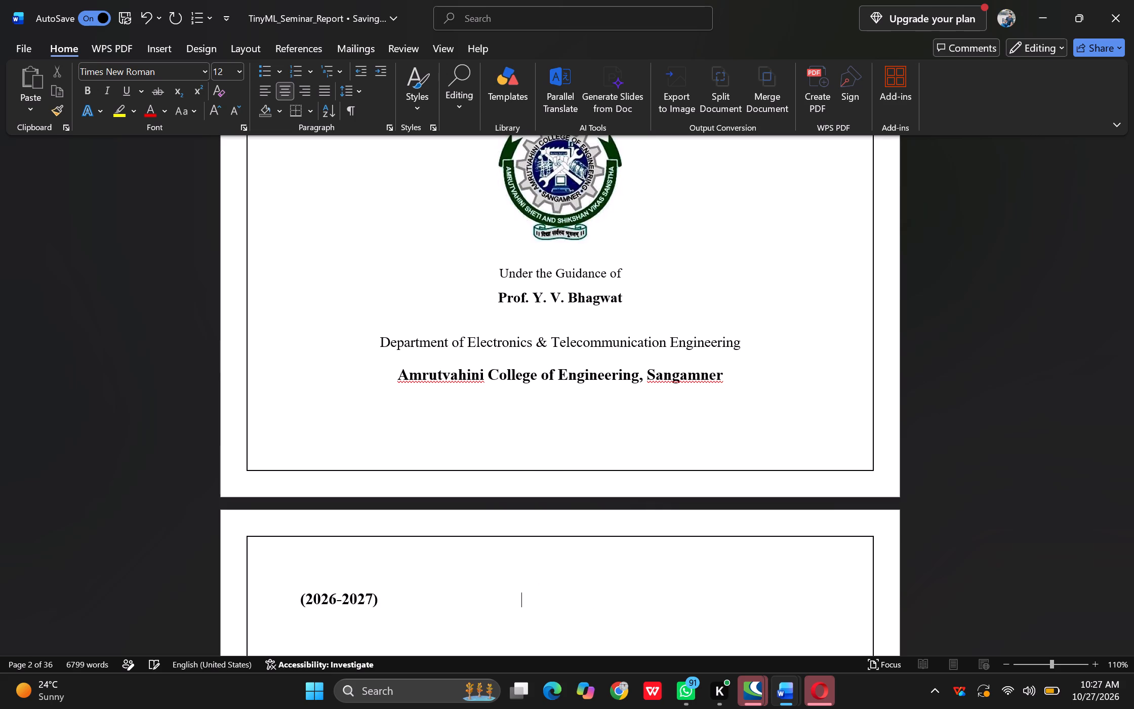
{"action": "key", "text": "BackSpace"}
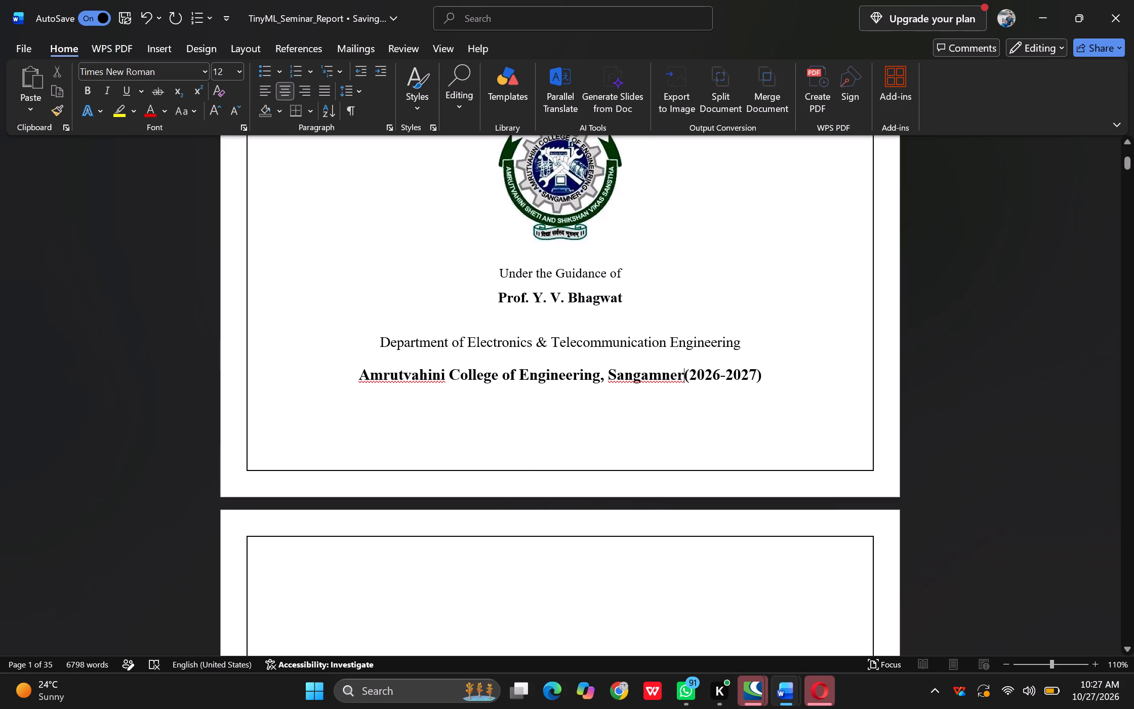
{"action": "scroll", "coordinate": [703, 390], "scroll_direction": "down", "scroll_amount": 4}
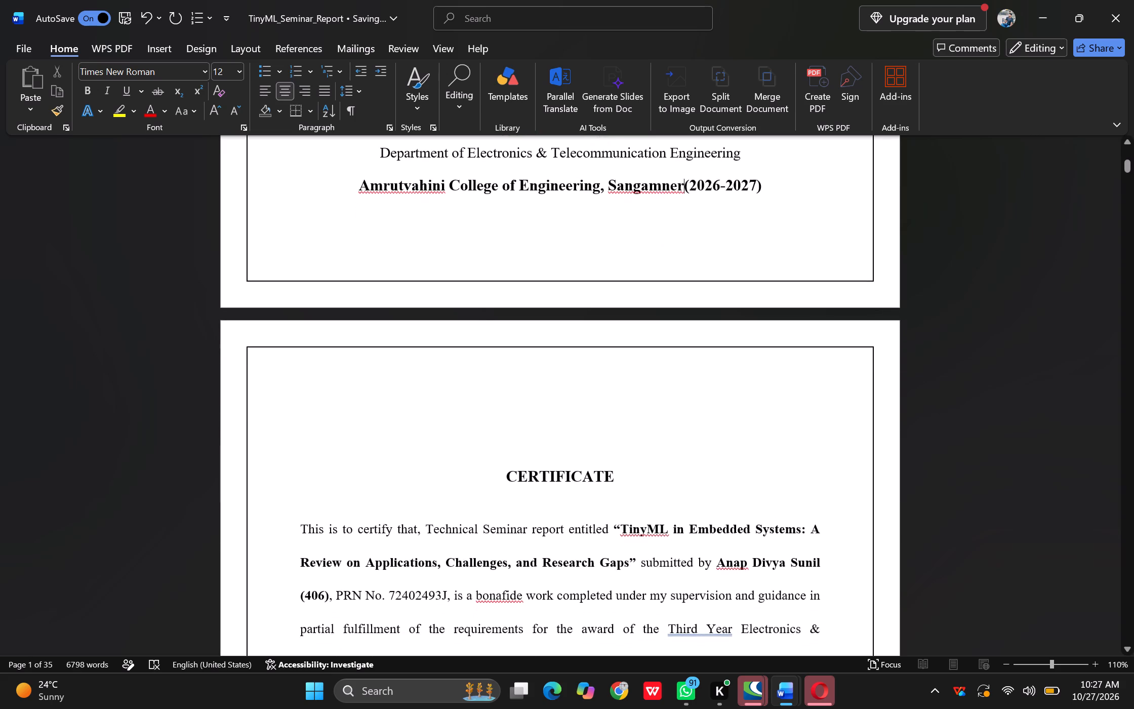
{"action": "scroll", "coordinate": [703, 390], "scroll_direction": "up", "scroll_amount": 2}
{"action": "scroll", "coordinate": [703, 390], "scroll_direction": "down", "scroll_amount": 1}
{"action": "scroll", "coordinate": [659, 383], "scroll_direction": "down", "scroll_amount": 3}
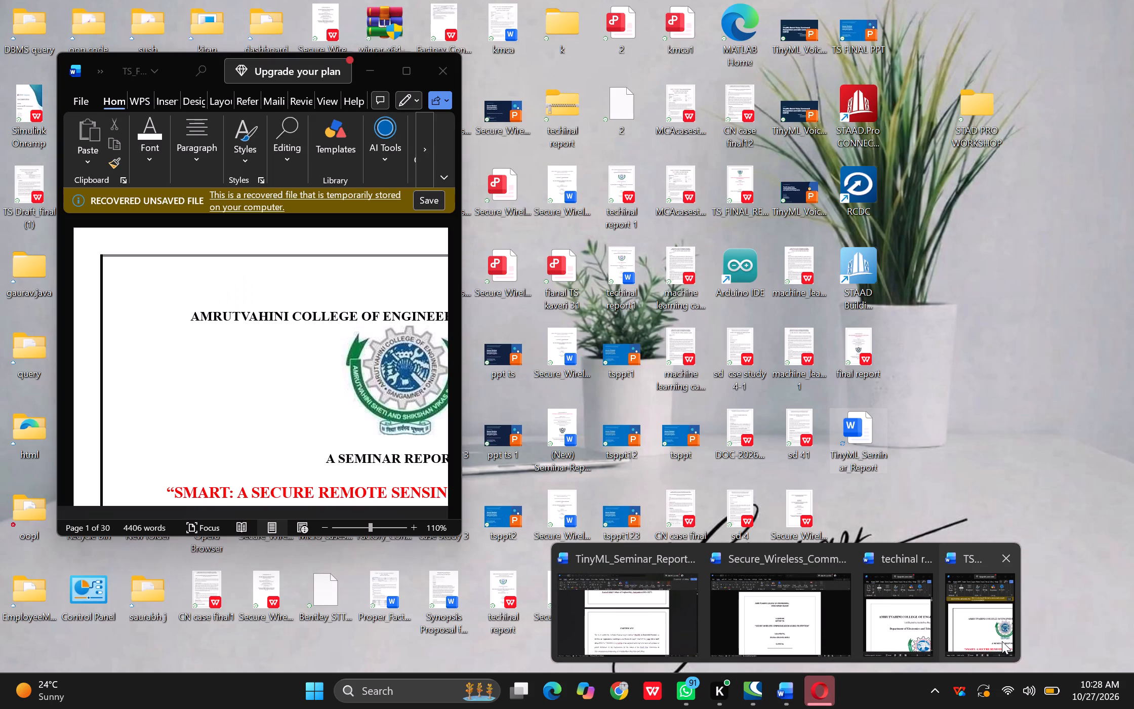
Bring up the recovered TS_FINAL_REPORT_with_citations document, maximize its window, and close it.
{"action": "left_click", "coordinate": [987, 640]}
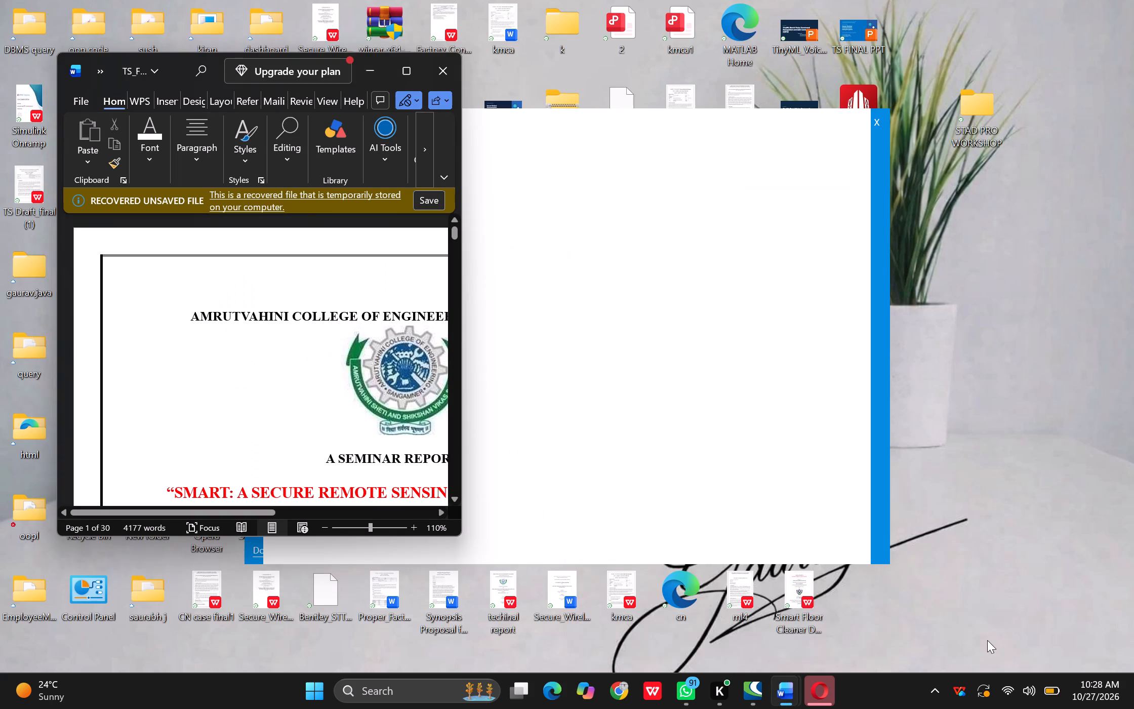
{"action": "left_click", "coordinate": [411, 70]}
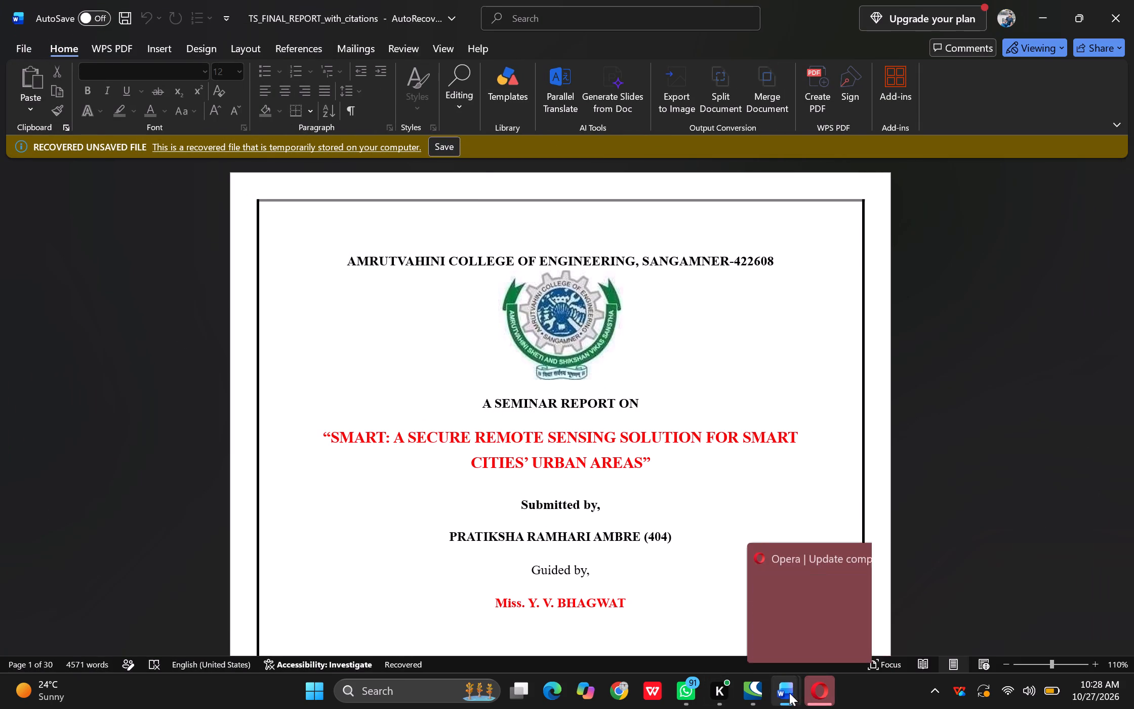
{"action": "left_click", "coordinate": [1116, 11]}
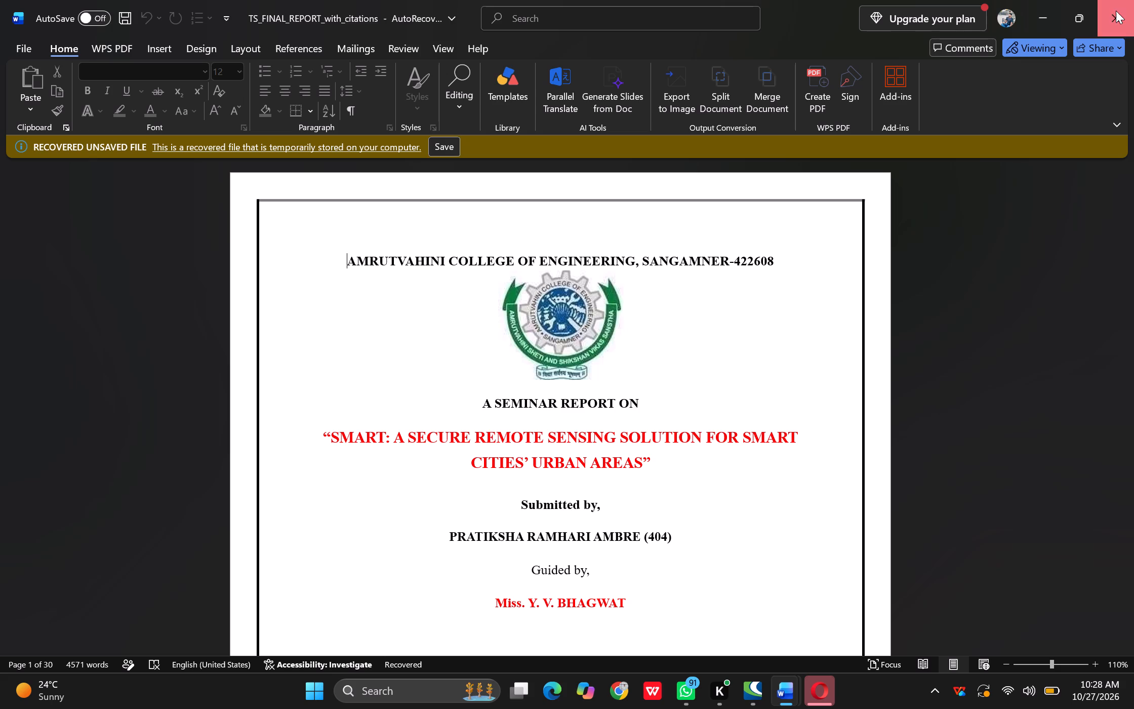
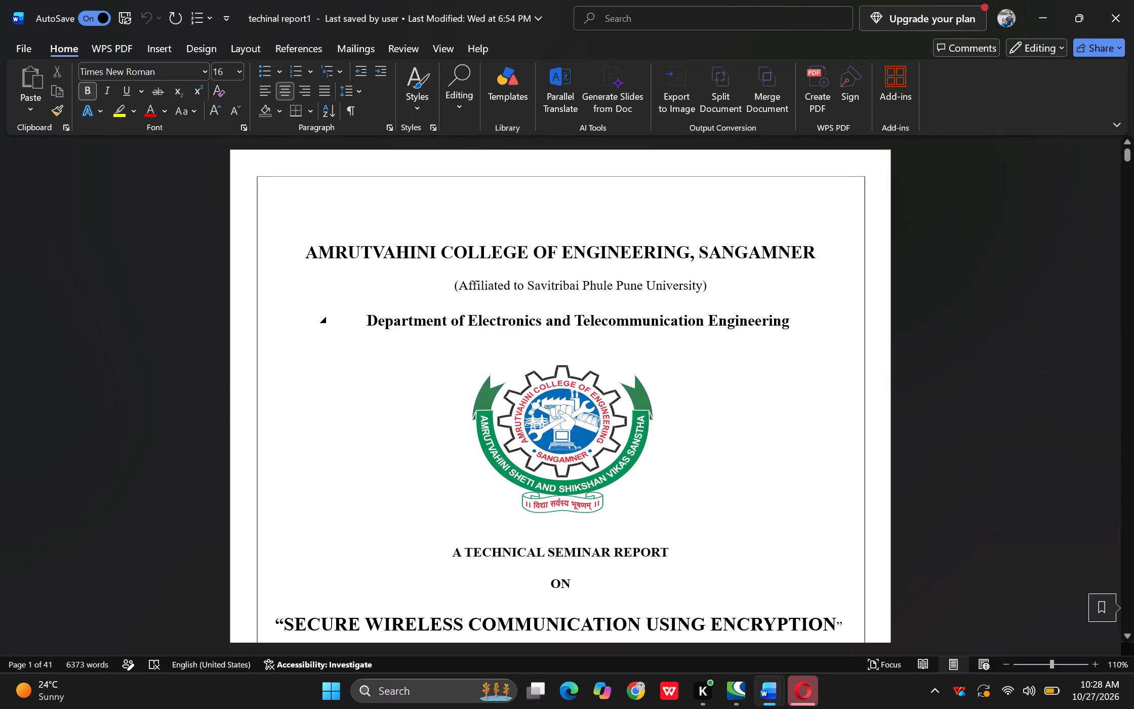
Check the layout of the title page and certificate page in the open techinal report1 document.
{"action": "scroll", "coordinate": [654, 324], "scroll_direction": "down", "scroll_amount": 8}
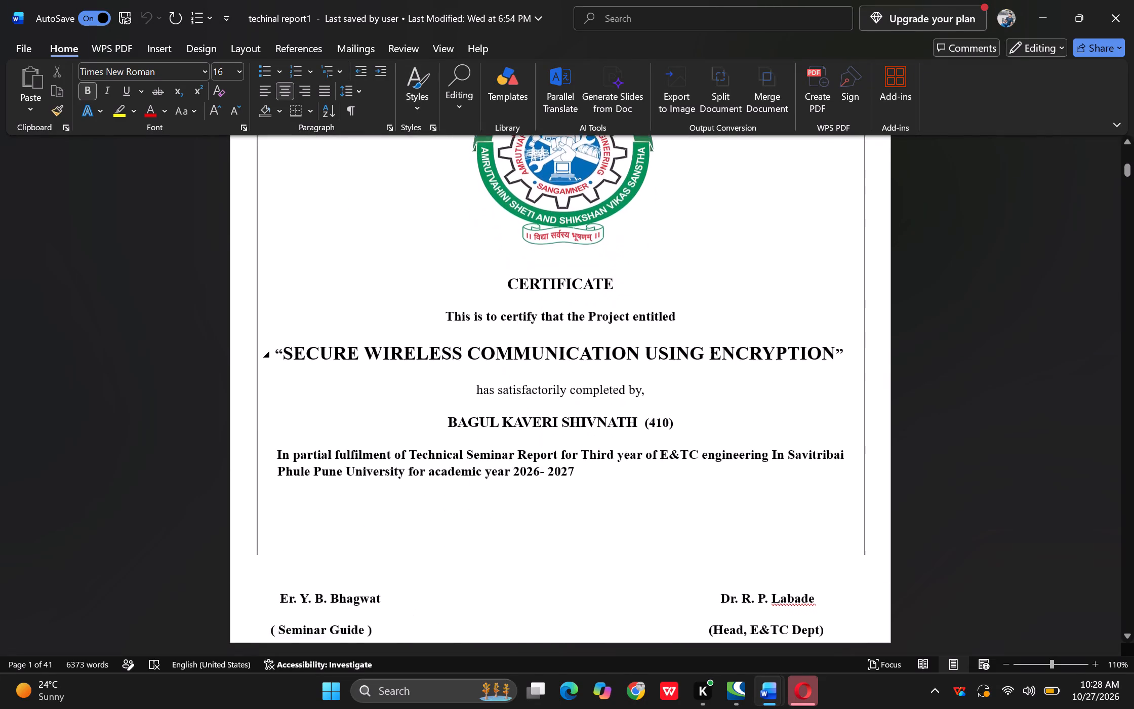
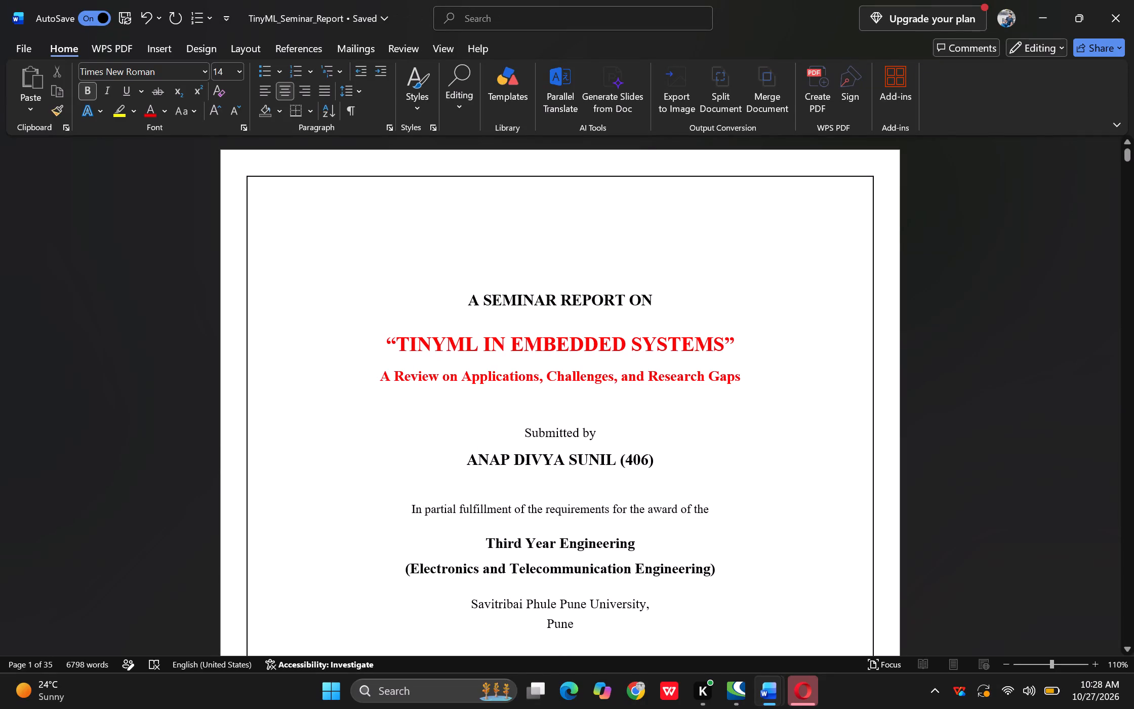
Try to remove the empty space above the heading A SEMINAR REPORT ON on the title page.
{"action": "left_click", "coordinate": [536, 260]}
{"action": "left_click", "coordinate": [480, 259]}
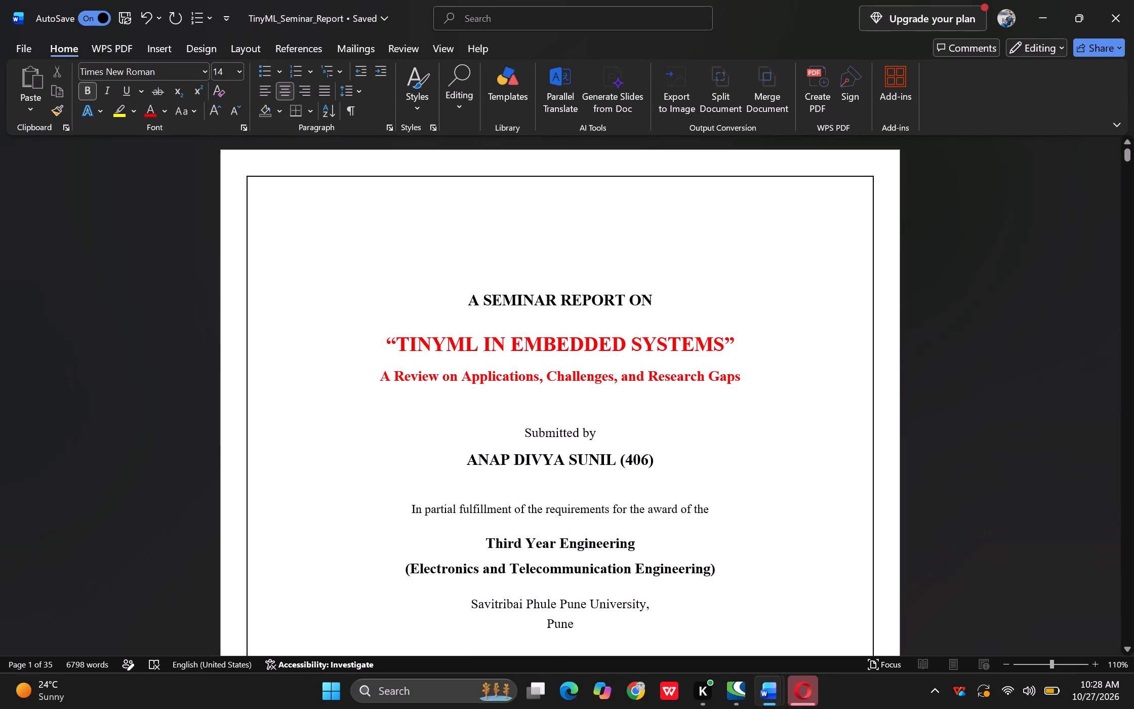
{"action": "triple_click", "coordinate": [473, 259]}
{"action": "double_click", "coordinate": [473, 259]}
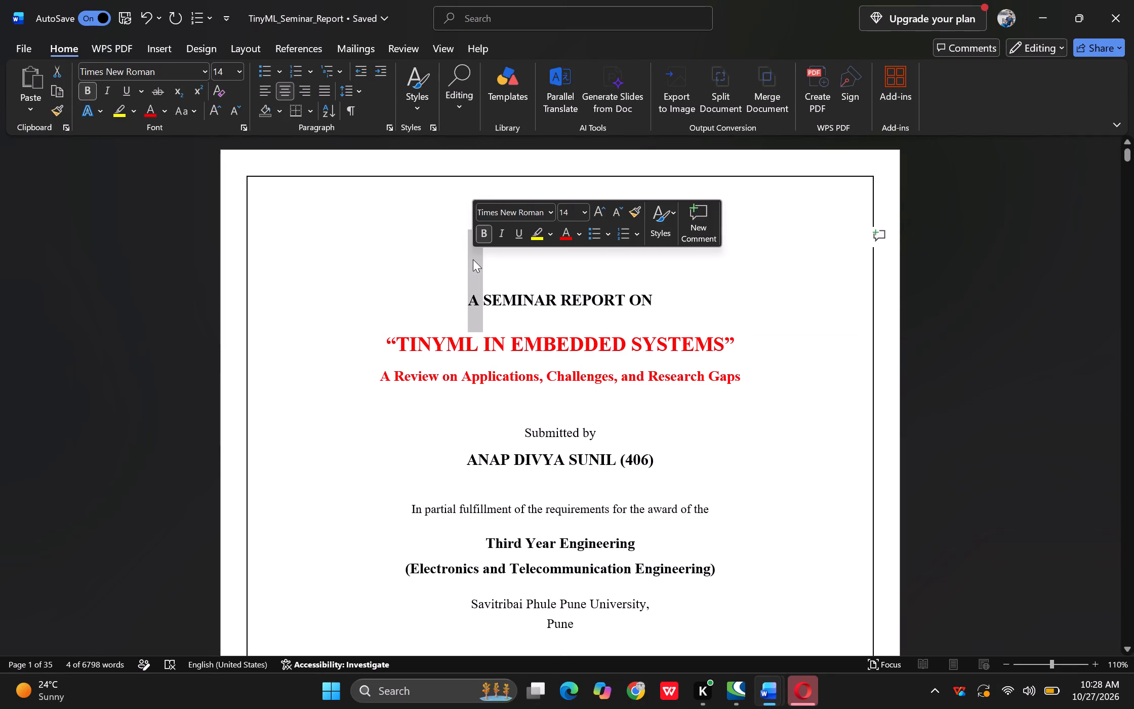
{"action": "left_click", "coordinate": [431, 273]}
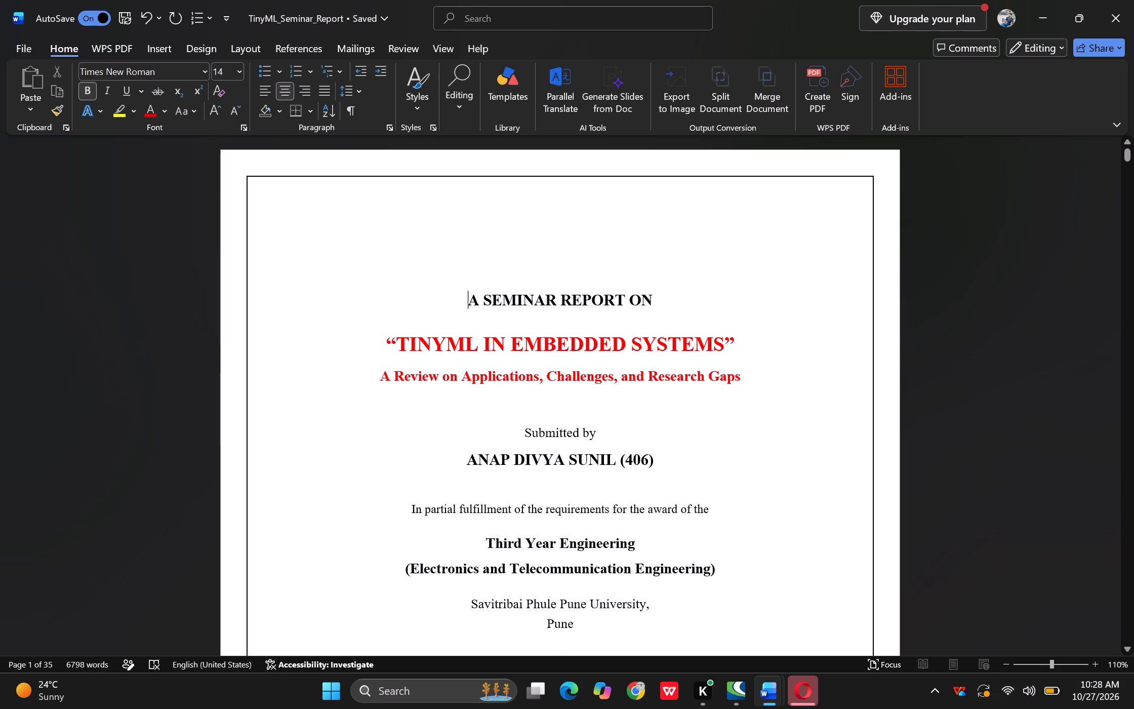
{"action": "left_click", "coordinate": [486, 251]}
{"action": "key", "text": "BackSpace"}
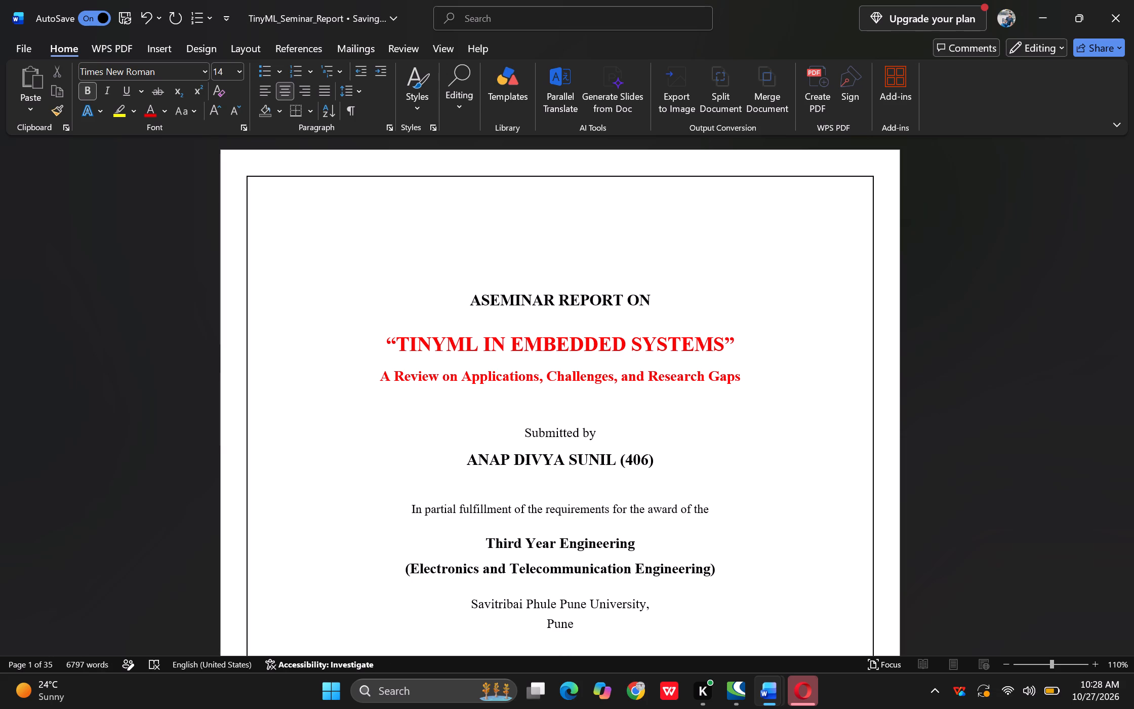
Insert the missing space between "A" and "SEMINAR" in the title page's top heading.
{"action": "key", "text": "space"}
Remove the centre alignment from the "A SEMINAR REPORT ON" heading and shift it back towards the middle with 20 leading spaces.
{"action": "left_click", "coordinate": [464, 304]}
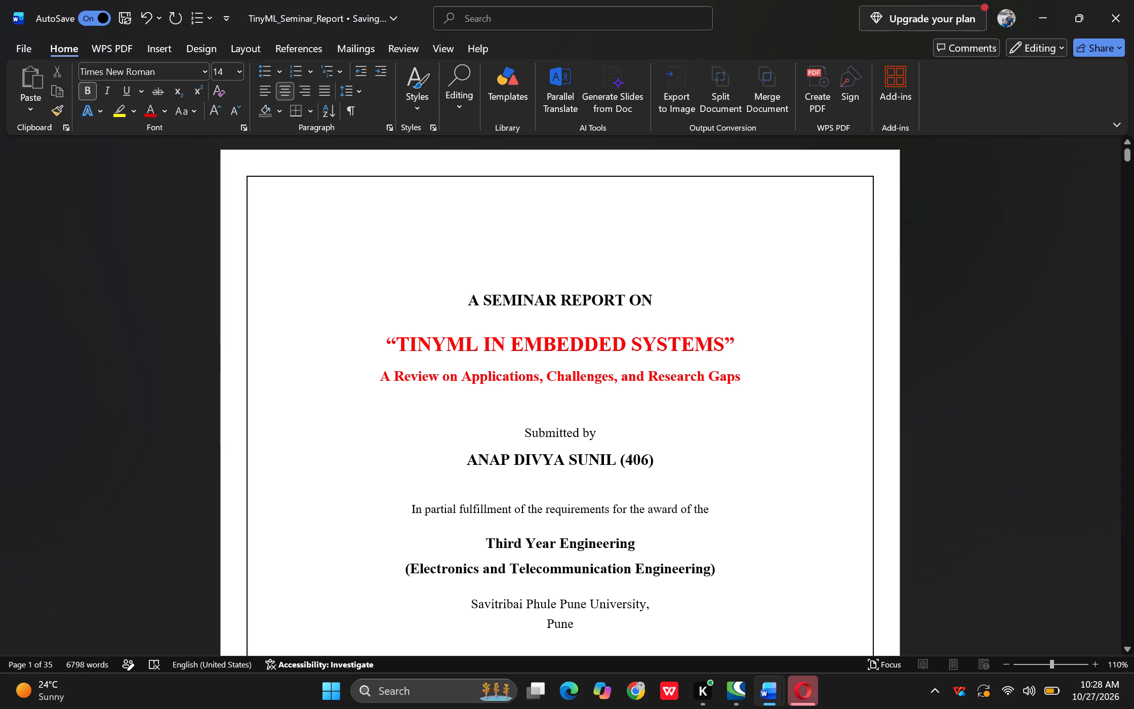
{"action": "key", "text": "Left"}
{"action": "key", "text": "BackSpace"}
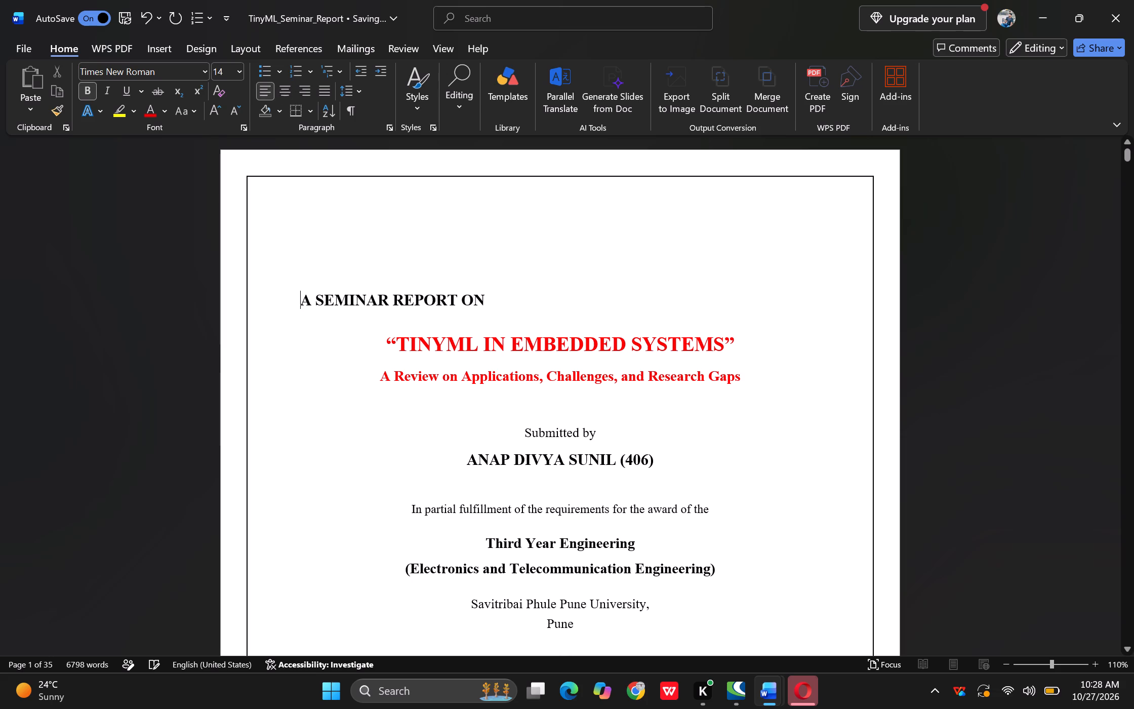
{"action": "key", "text": "BackSpace"}
{"action": "key", "text": "BackSpace"}
{"action": "key", "text": "BackSpace"}
{"action": "key", "text": "BackSpace"}
{"action": "key", "text": "BackSpace"}
{"action": "key", "text": "space"}
{"action": "key", "text": "space"}
{"action": "key", "text": "space"}
{"action": "key", "text": "space"}
{"action": "key", "text": "space"}
{"action": "key", "text": "space"}
{"action": "key", "text": "space"}
{"action": "key", "text": "space"}
{"action": "key", "text": "space"}
{"action": "key", "text": "space"}
{"action": "key", "text": "space"}
{"action": "key", "text": "space"}
{"action": "key", "text": "space"}
{"action": "key", "text": "space"}
{"action": "key", "text": "space"}
{"action": "key", "text": "space"}
{"action": "key", "text": "space"}
{"action": "key", "text": "space"}
{"action": "key", "text": "space"}
{"action": "key", "text": "space"}
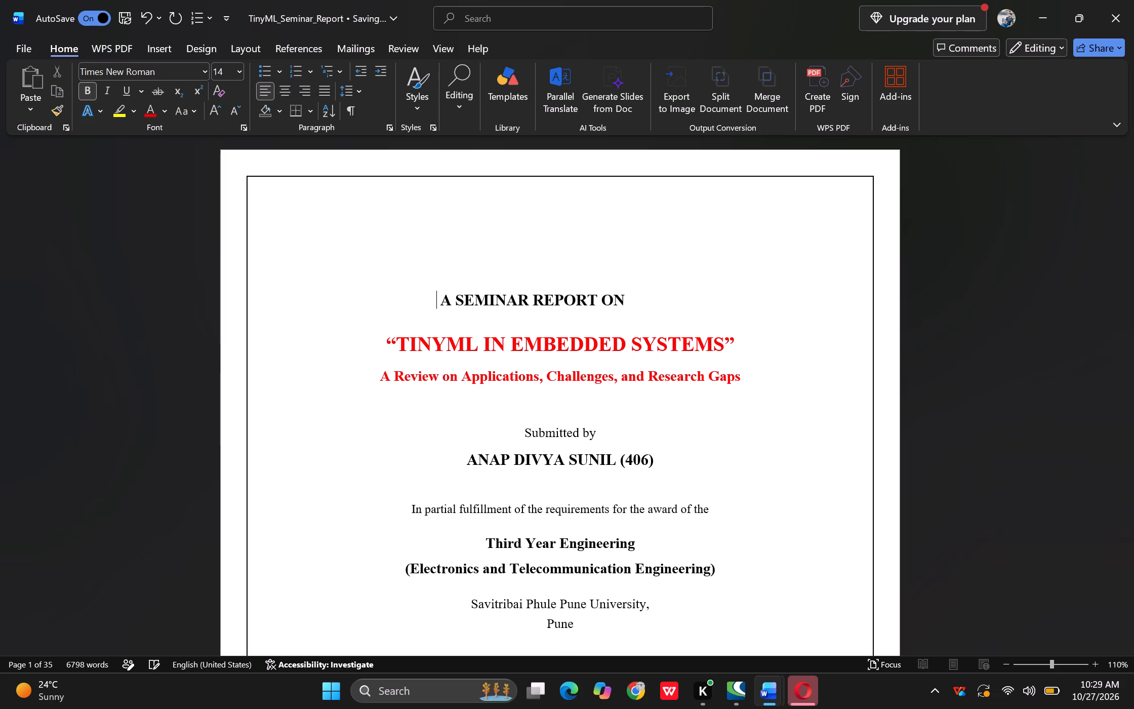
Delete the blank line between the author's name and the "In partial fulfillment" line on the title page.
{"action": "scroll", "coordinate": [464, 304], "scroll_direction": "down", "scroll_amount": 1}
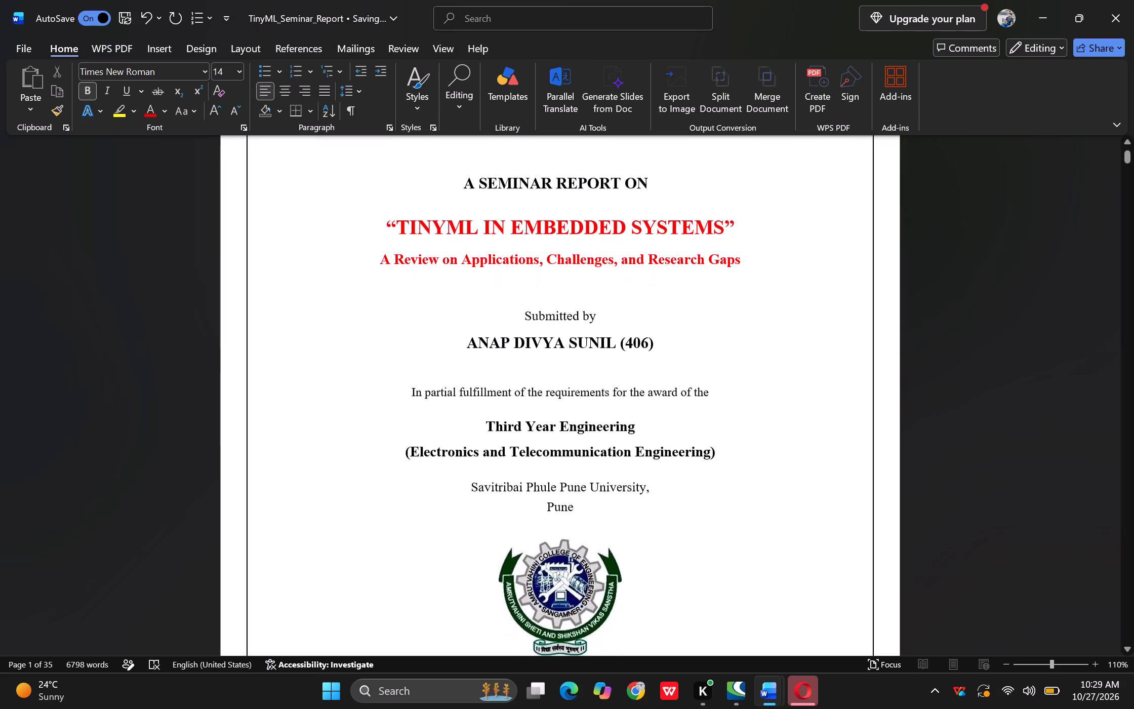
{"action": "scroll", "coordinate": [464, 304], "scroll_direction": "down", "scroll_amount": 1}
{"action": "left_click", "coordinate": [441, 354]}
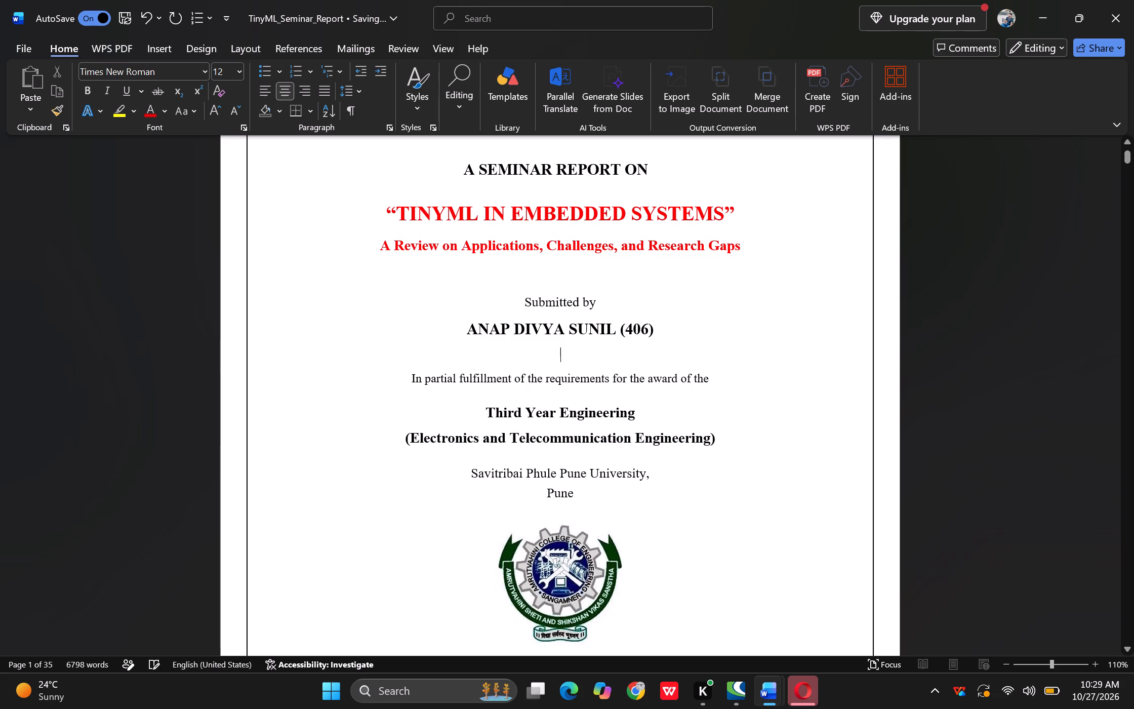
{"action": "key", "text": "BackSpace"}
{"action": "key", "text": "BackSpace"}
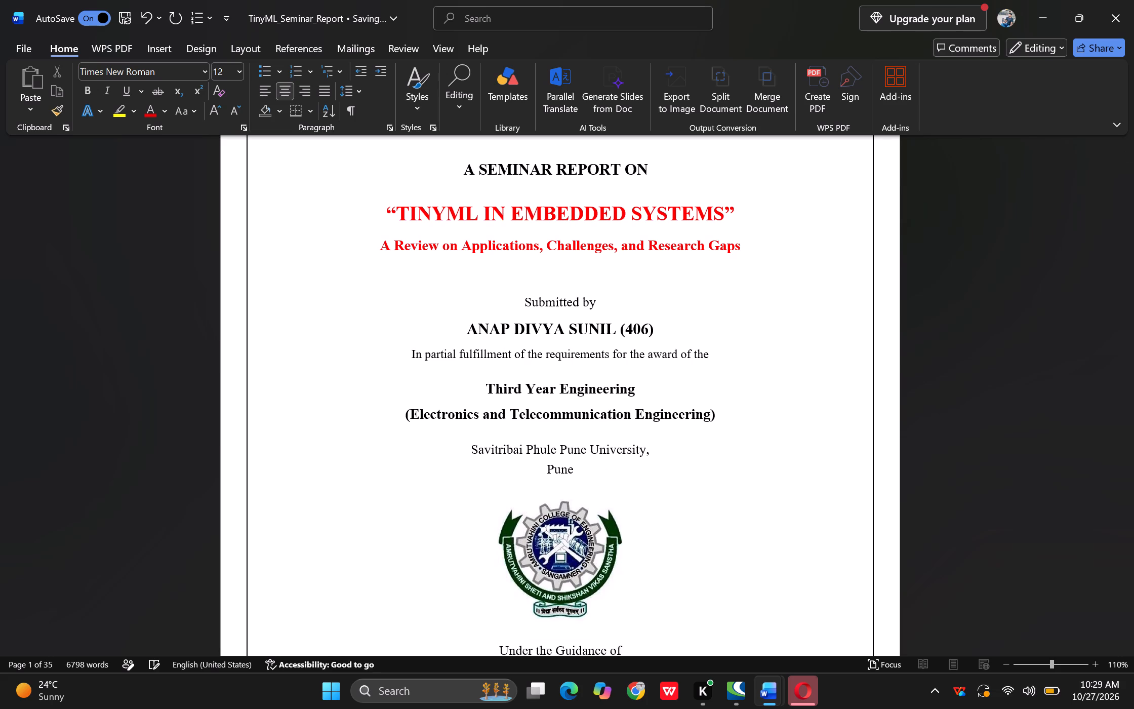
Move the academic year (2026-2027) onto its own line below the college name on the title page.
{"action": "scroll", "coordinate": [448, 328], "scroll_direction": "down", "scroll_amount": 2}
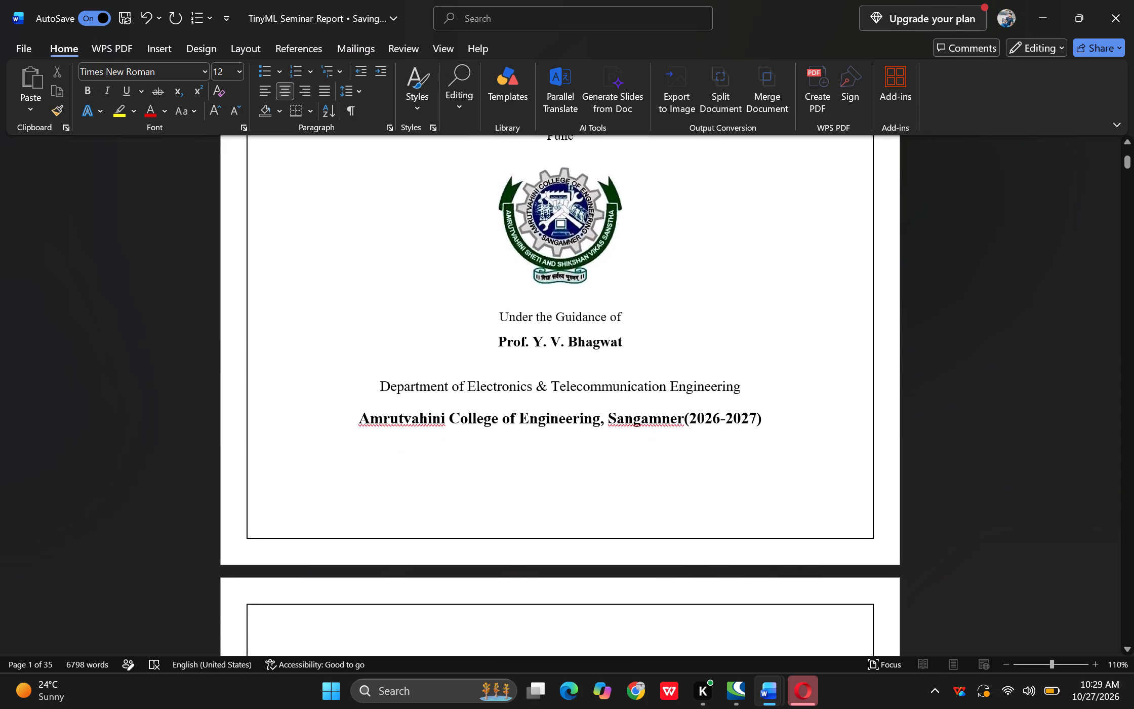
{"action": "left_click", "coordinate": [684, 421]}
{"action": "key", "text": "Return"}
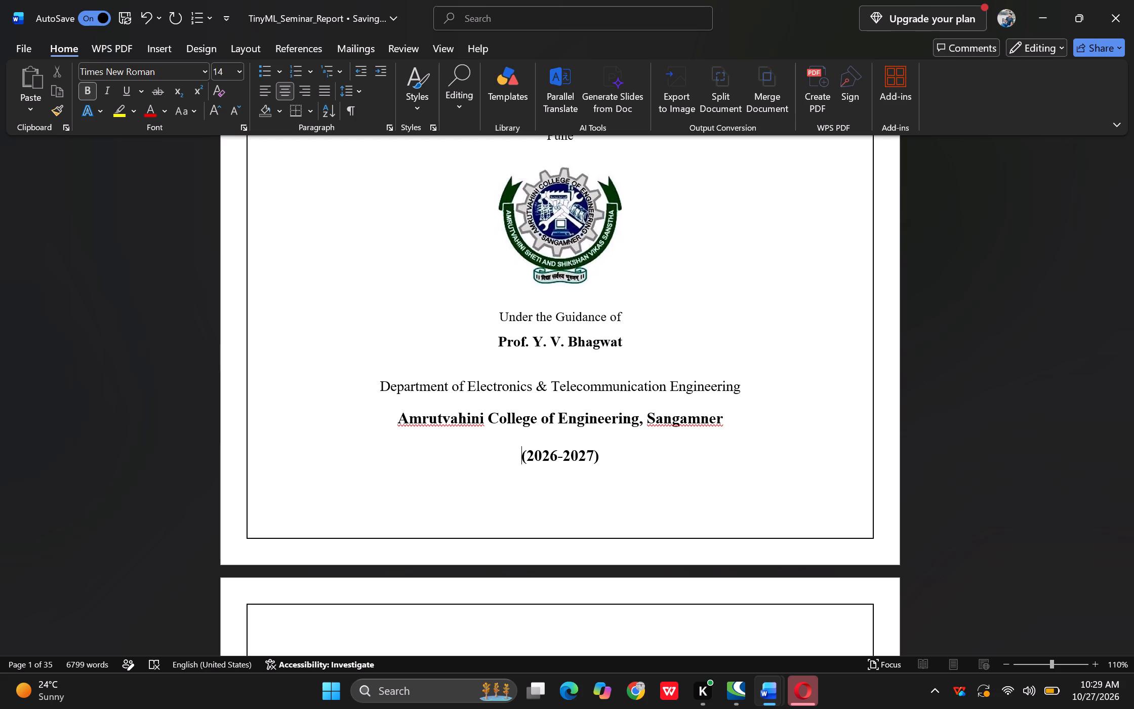
Review the layout of the whole title page and the certificate page, down to the signature blocks.
{"action": "left_click", "coordinate": [1127, 144]}
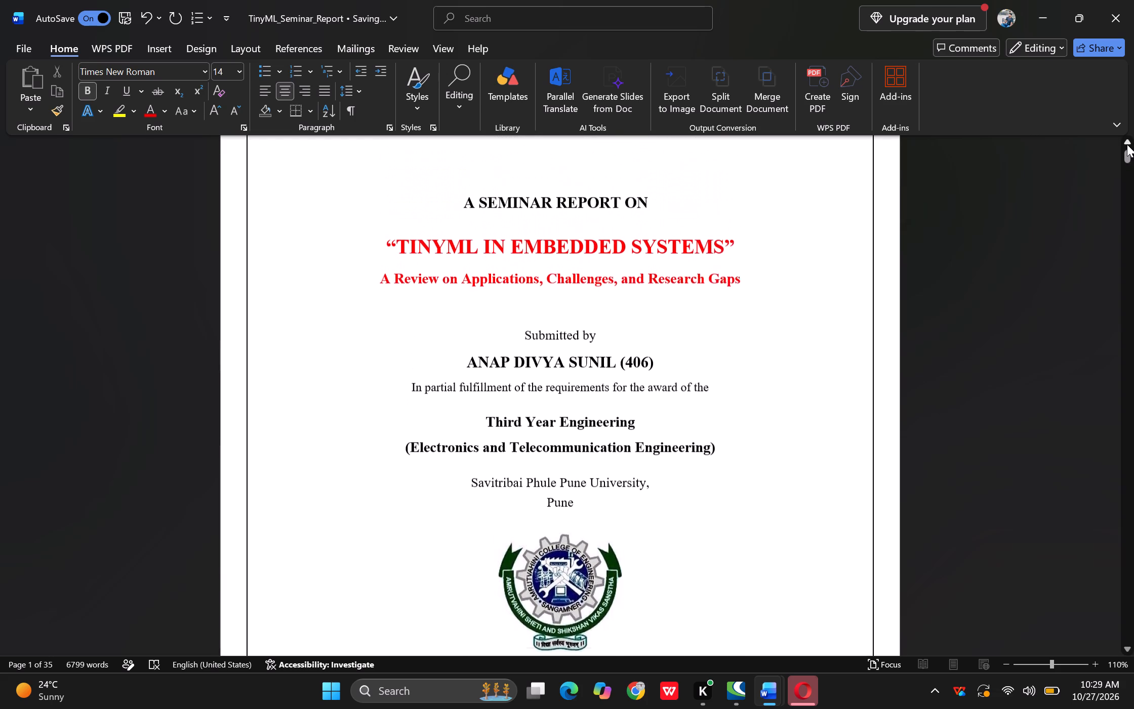
{"action": "left_click", "coordinate": [1127, 144]}
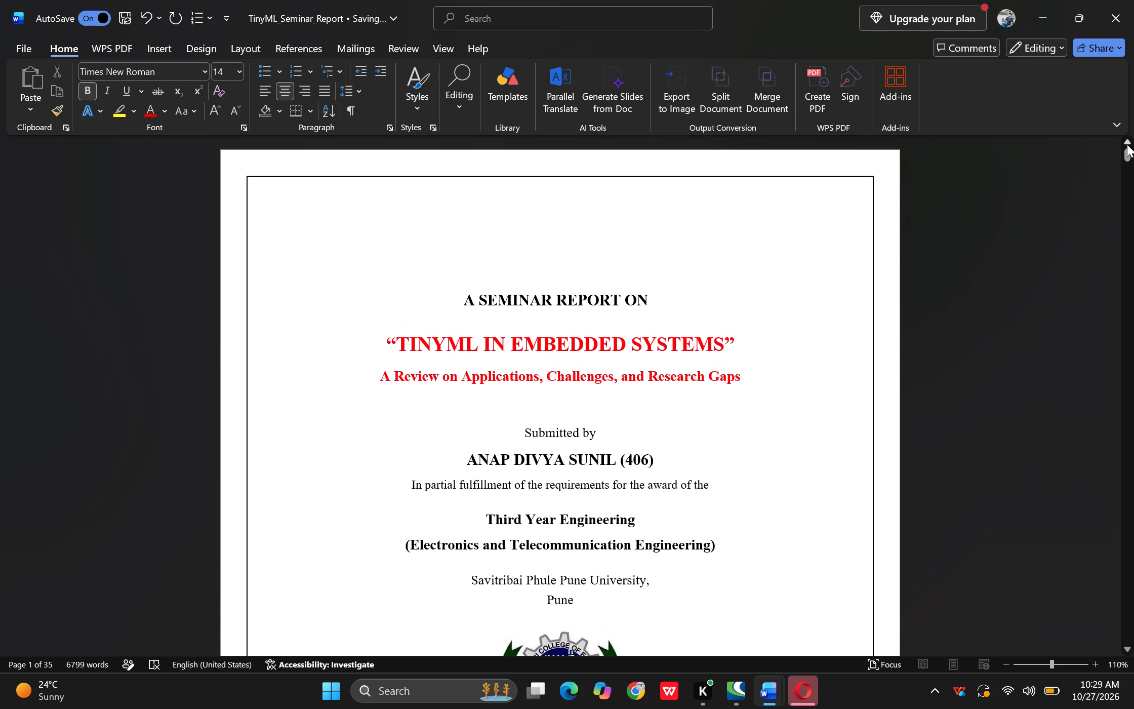
{"action": "left_click", "coordinate": [1127, 144]}
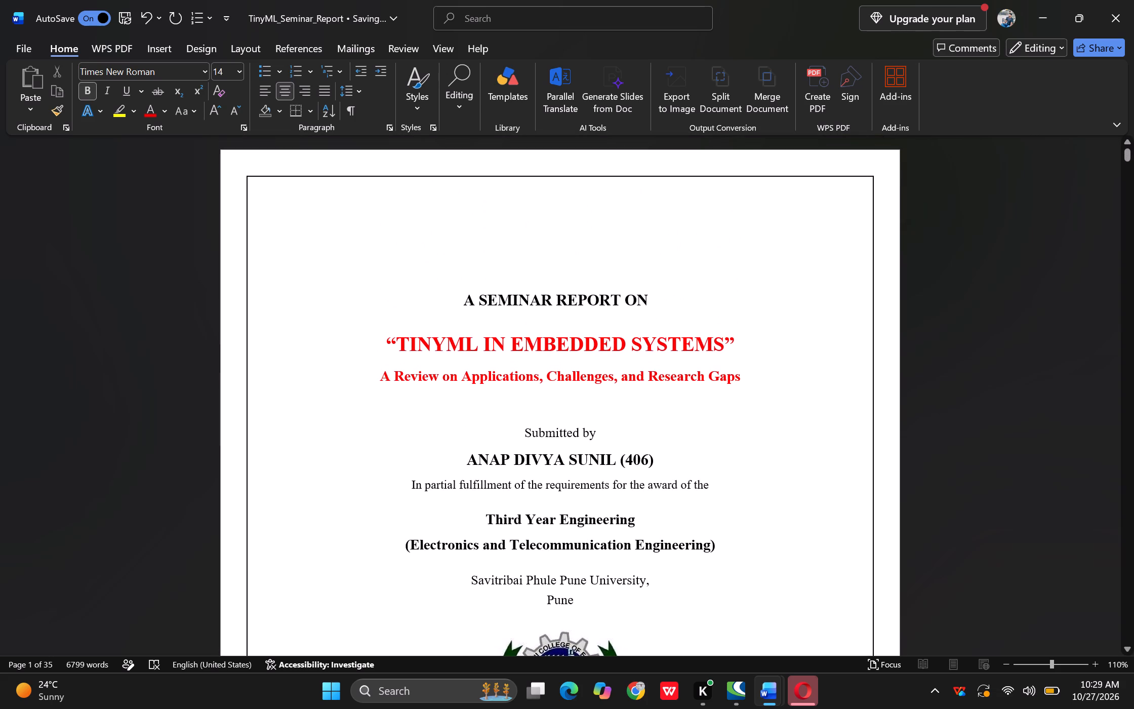
{"action": "left_click", "coordinate": [1126, 651]}
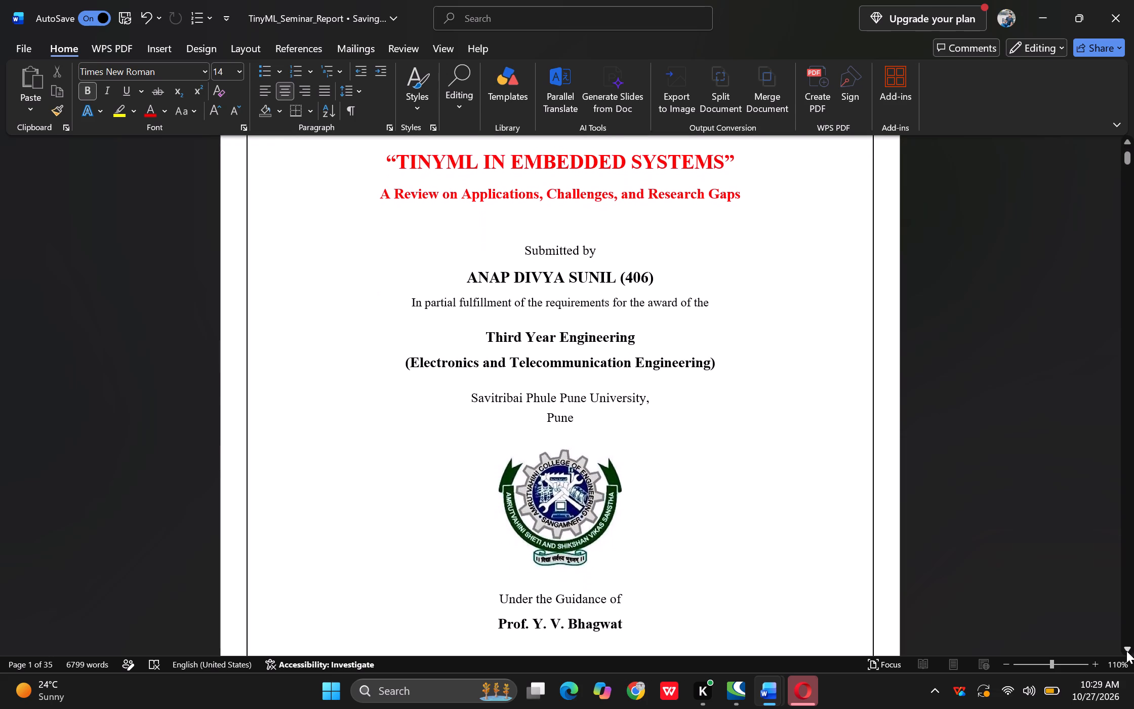
{"action": "double_click", "coordinate": [1126, 651]}
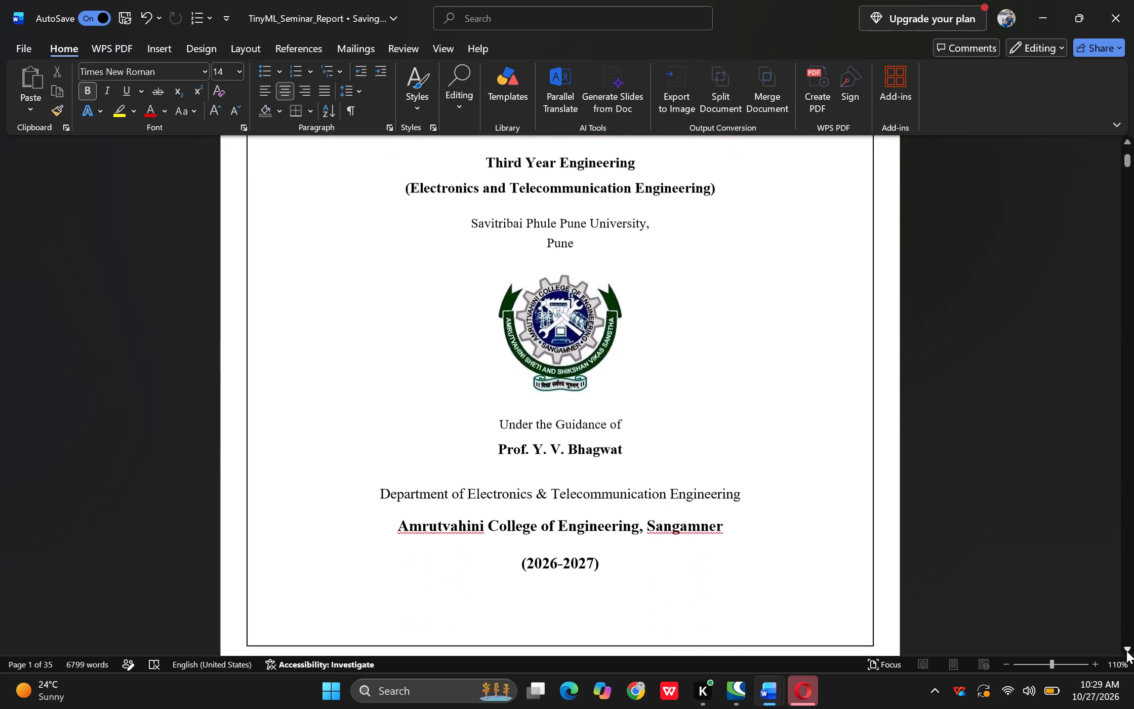
{"action": "triple_click", "coordinate": [1126, 651]}
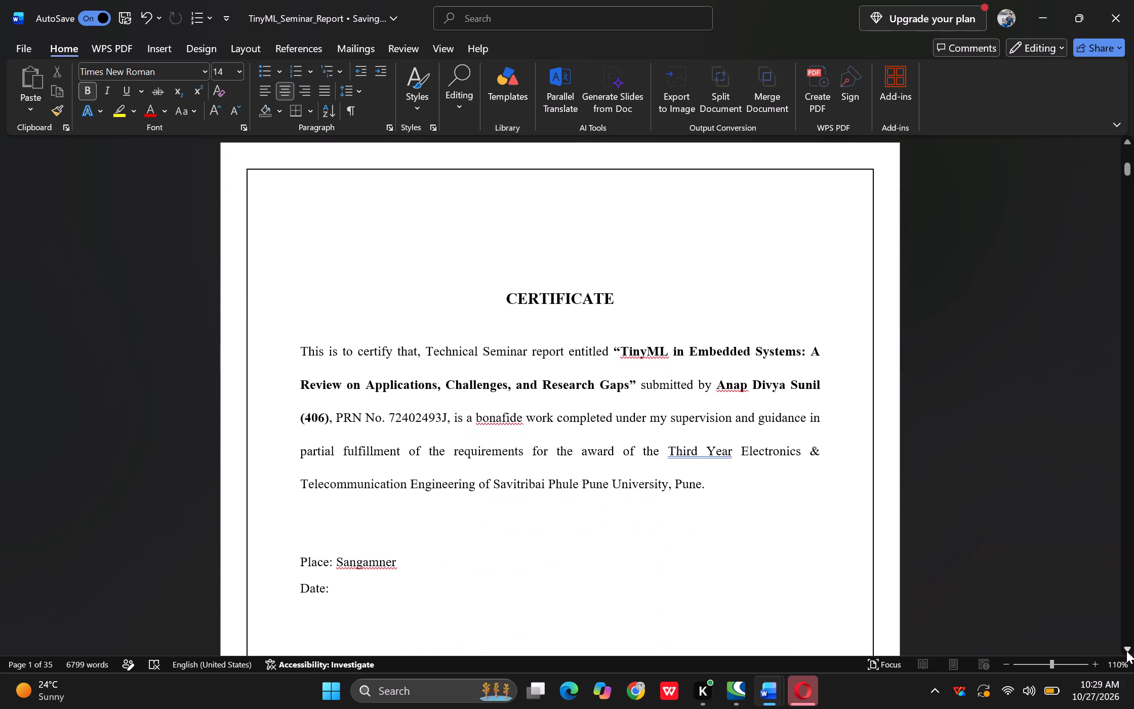
{"action": "left_click", "coordinate": [1126, 651]}
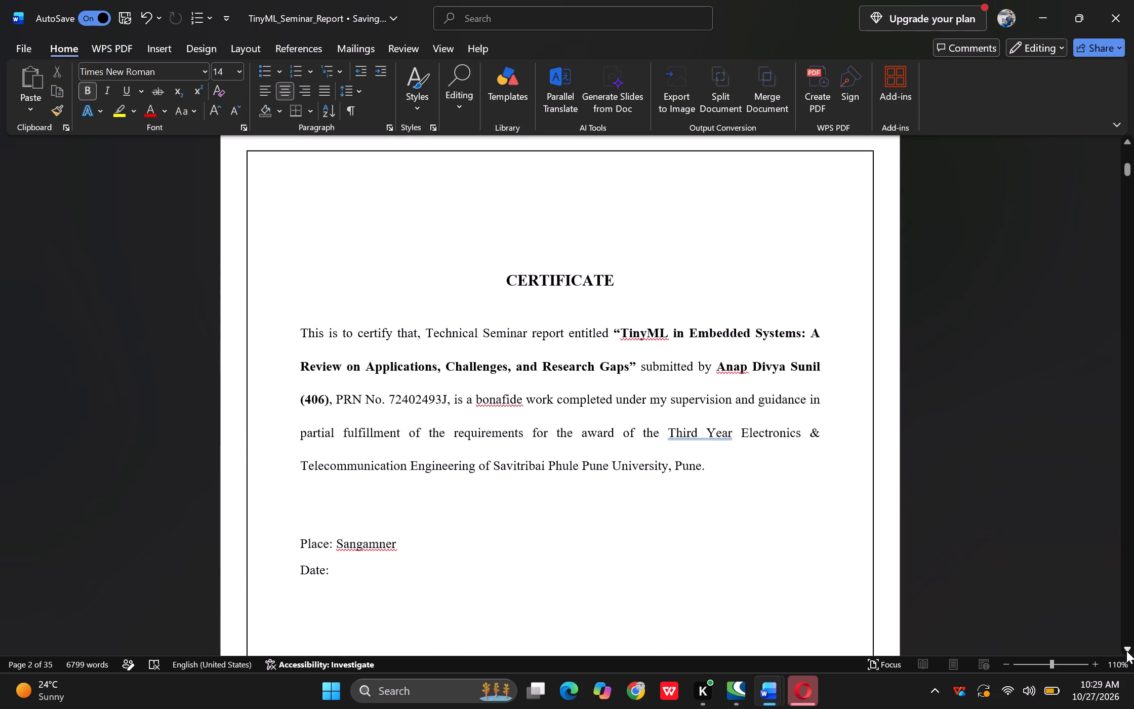
{"action": "triple_click", "coordinate": [1126, 651]}
{"action": "triple_click", "coordinate": [1126, 651]}
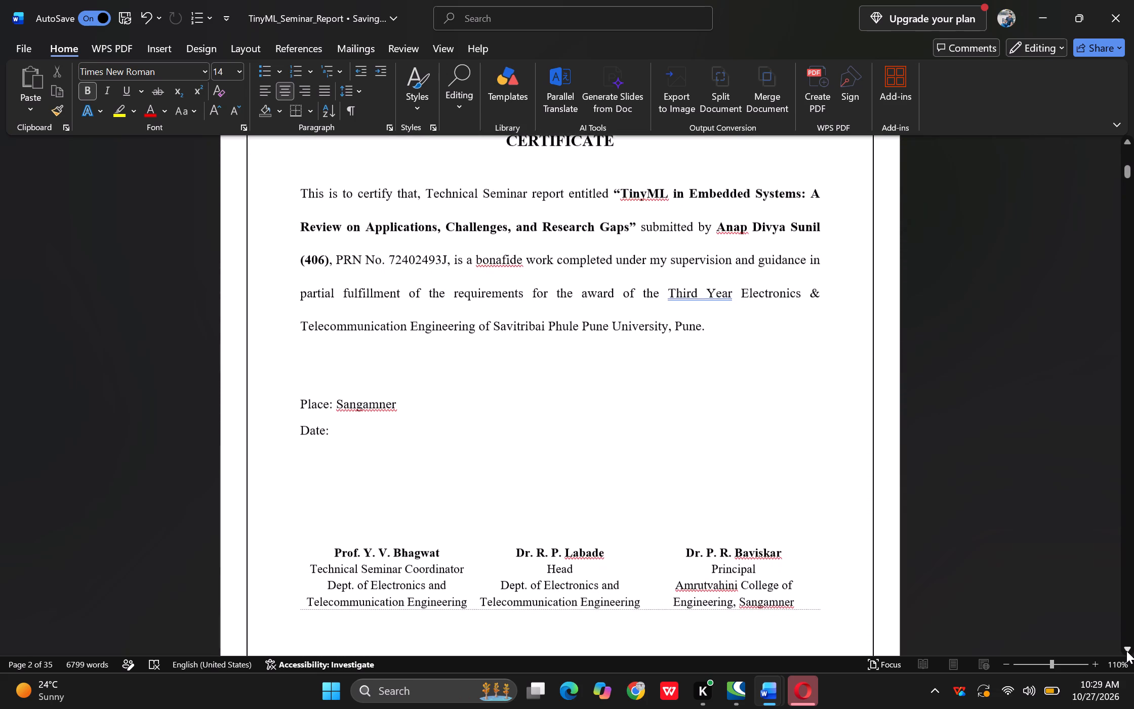
{"action": "triple_click", "coordinate": [1126, 651]}
{"action": "triple_click", "coordinate": [1126, 651]}
{"action": "left_click_drag", "start_coordinate": [1126, 651], "coordinate": [1017, 594]}
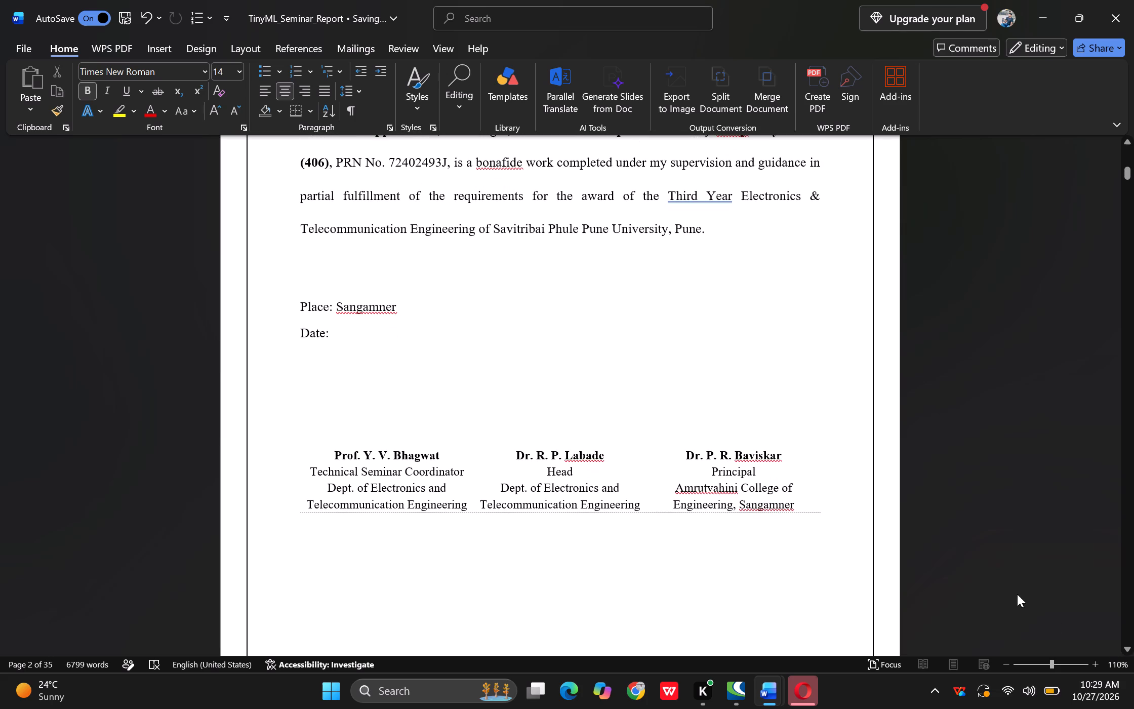
{"action": "left_click_drag", "start_coordinate": [1017, 594], "coordinate": [997, 577]}
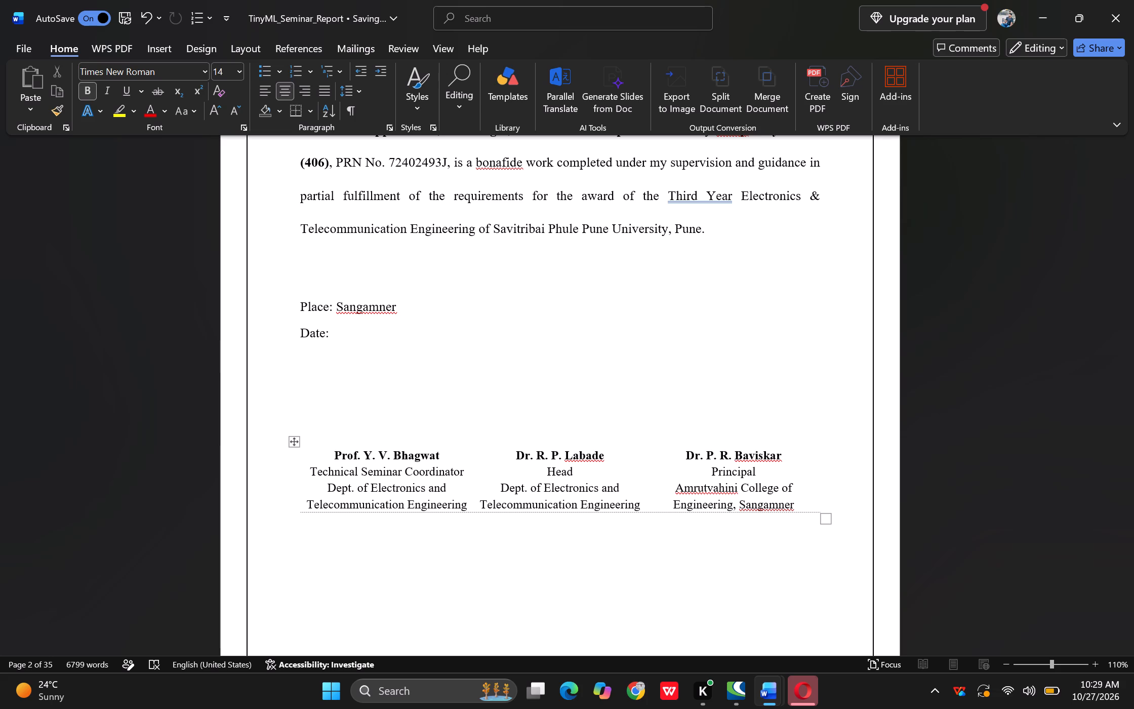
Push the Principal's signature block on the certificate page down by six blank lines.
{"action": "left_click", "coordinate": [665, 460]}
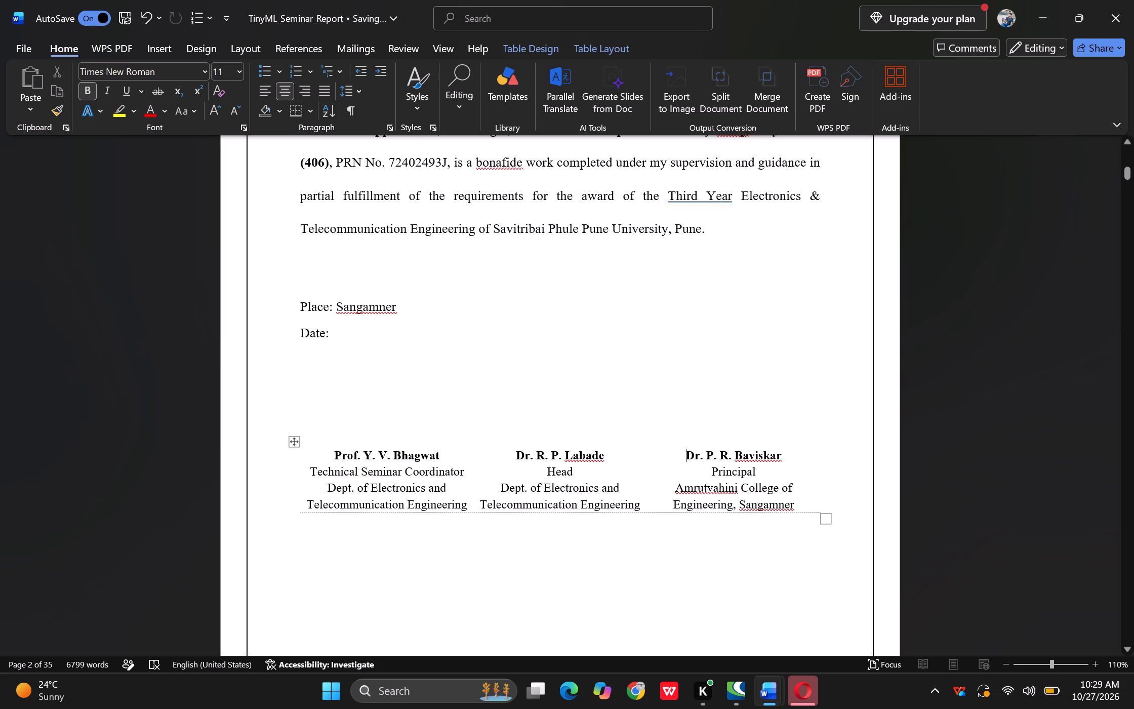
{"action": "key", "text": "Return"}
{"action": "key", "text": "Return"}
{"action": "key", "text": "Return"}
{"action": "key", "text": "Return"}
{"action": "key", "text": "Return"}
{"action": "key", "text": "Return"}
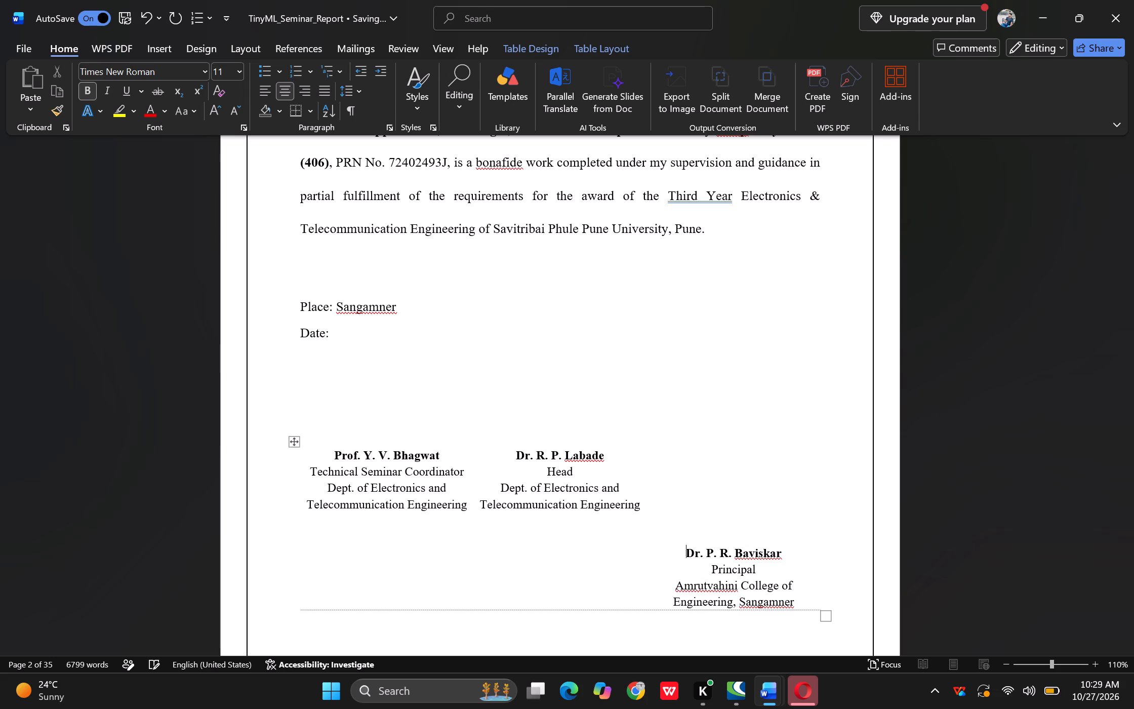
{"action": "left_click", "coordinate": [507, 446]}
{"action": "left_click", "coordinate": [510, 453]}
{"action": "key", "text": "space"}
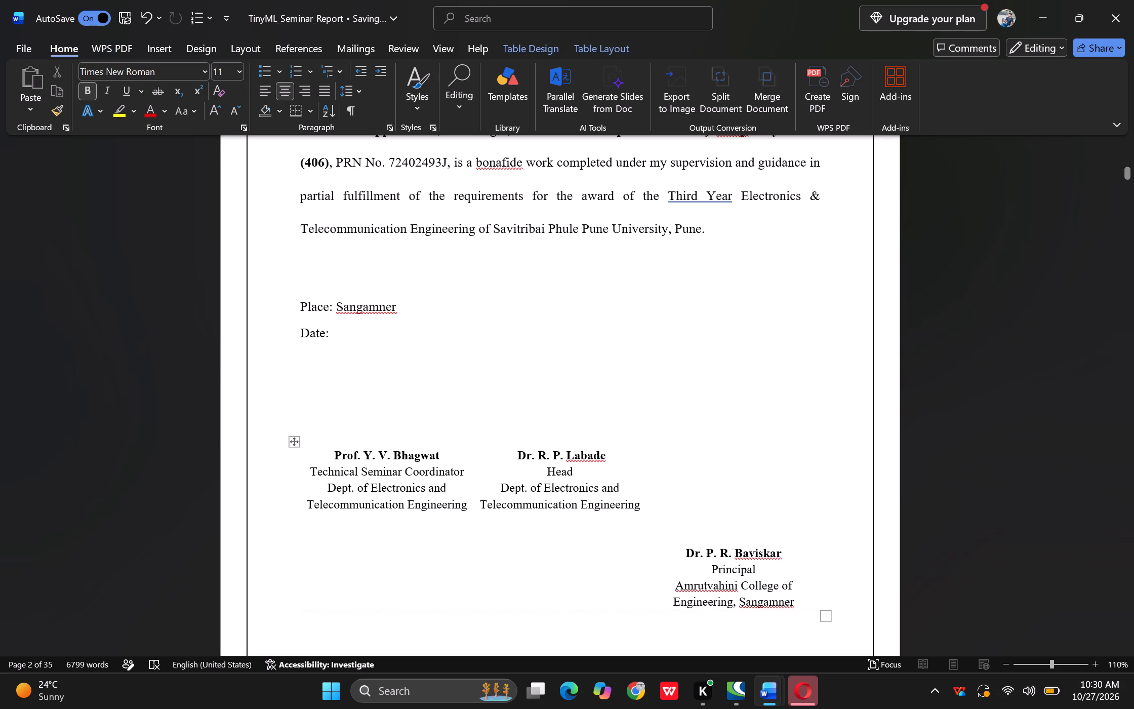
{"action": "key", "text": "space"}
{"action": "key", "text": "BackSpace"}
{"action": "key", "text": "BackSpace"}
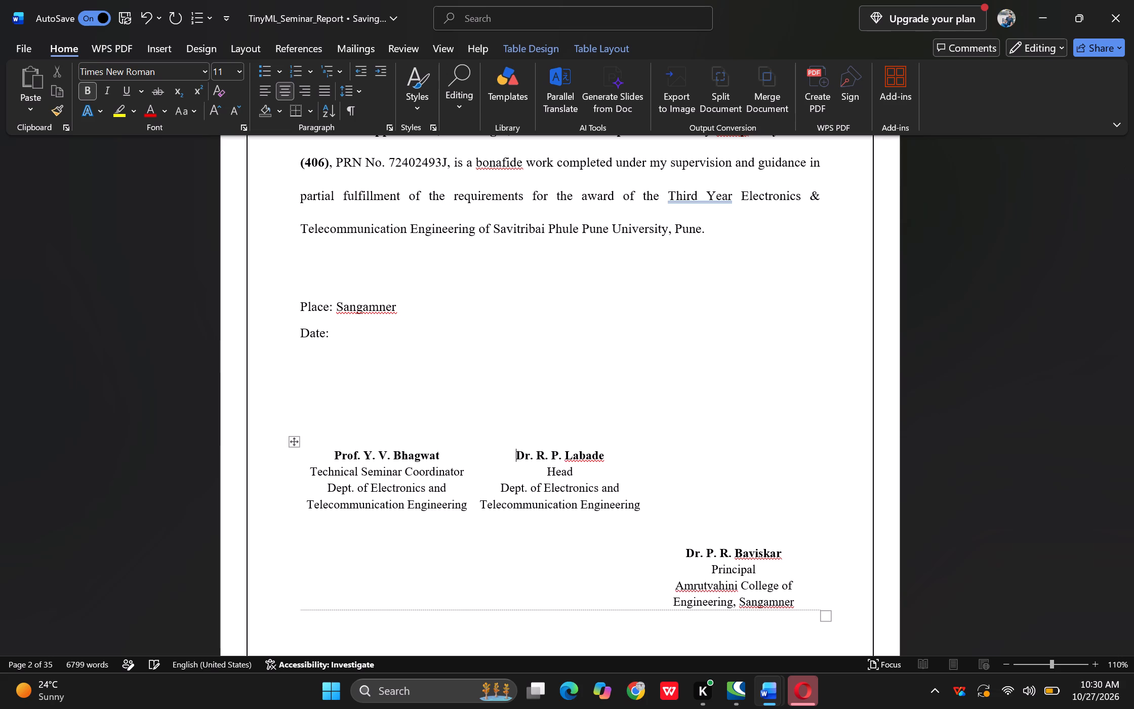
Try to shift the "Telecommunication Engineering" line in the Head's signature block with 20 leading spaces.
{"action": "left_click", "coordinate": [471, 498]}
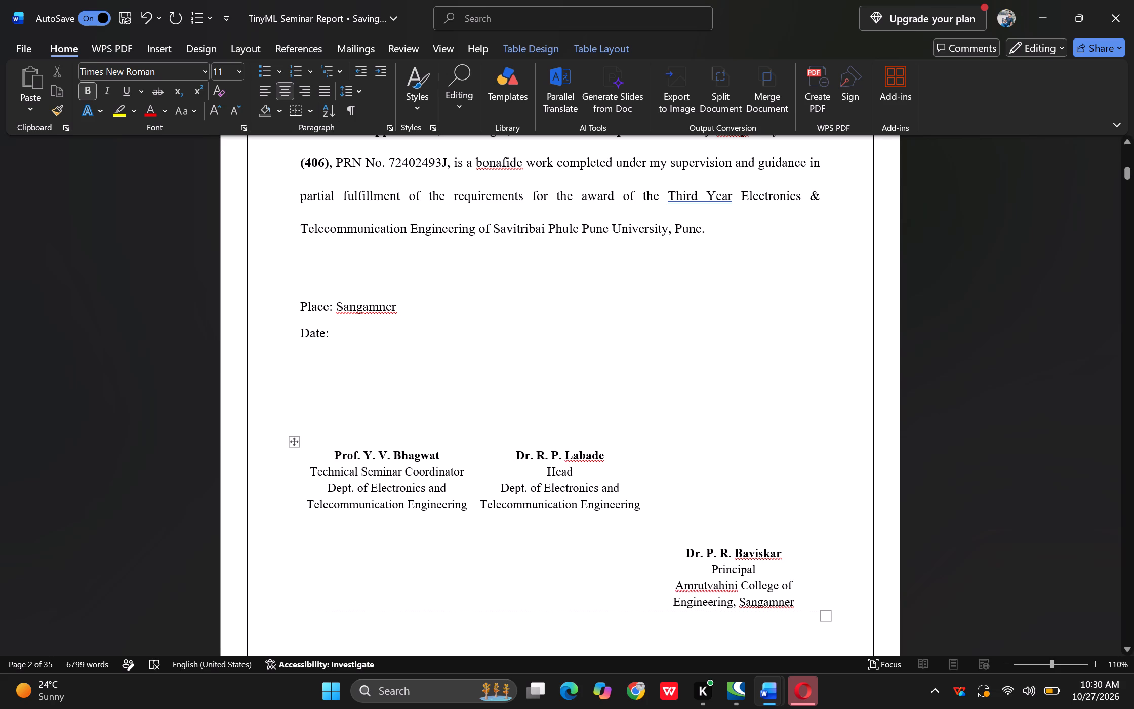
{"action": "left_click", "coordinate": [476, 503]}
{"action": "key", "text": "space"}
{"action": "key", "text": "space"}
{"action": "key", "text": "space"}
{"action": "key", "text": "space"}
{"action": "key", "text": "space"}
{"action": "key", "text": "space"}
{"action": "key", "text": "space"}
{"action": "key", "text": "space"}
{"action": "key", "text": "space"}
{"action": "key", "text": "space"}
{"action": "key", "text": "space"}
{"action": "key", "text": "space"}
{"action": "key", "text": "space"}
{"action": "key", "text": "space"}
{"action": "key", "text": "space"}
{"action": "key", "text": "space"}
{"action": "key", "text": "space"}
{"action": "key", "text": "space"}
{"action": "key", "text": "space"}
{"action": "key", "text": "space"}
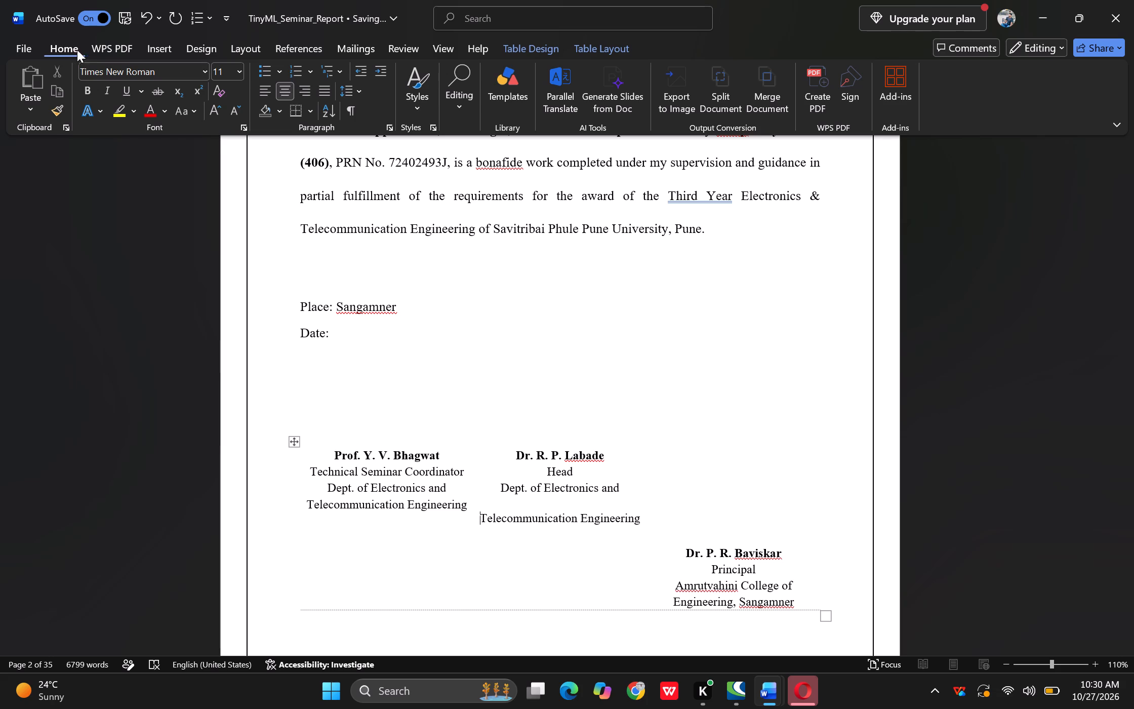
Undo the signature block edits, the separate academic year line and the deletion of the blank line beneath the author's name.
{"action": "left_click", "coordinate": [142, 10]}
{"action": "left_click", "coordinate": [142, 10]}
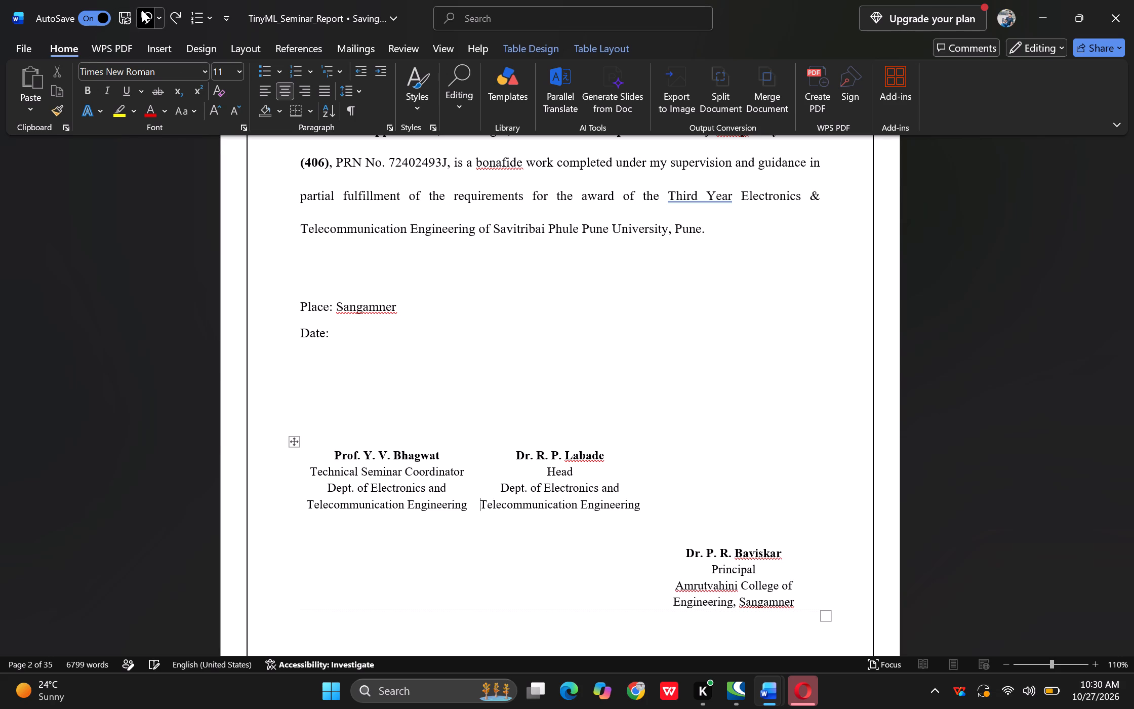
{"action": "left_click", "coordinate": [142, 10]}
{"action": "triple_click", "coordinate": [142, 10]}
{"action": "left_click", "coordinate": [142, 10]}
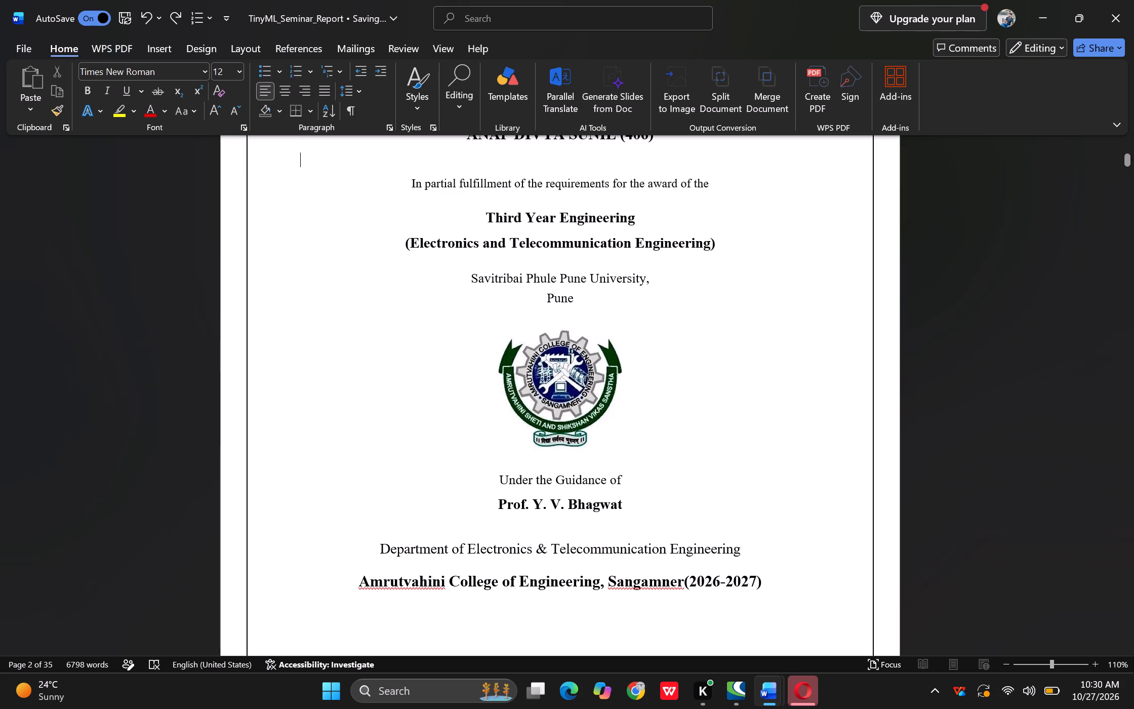
Select the whole signature table on the certificate page and apply No Border to it.
{"action": "left_click", "coordinate": [1125, 651]}
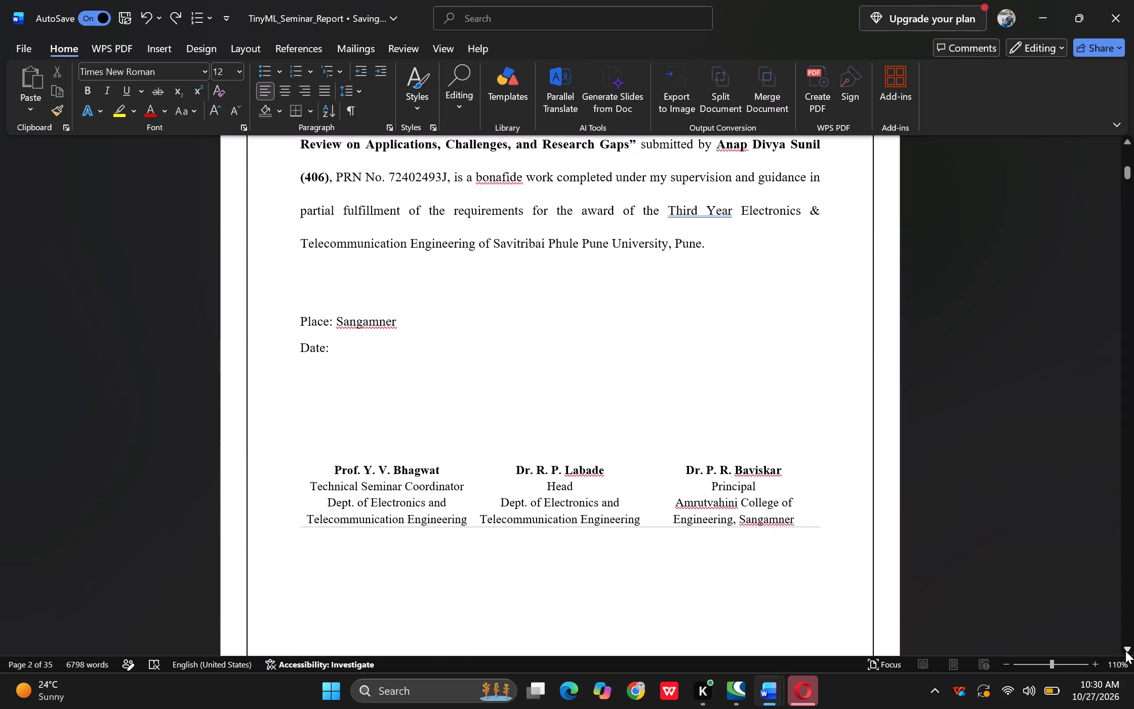
{"action": "left_click", "coordinate": [812, 491]}
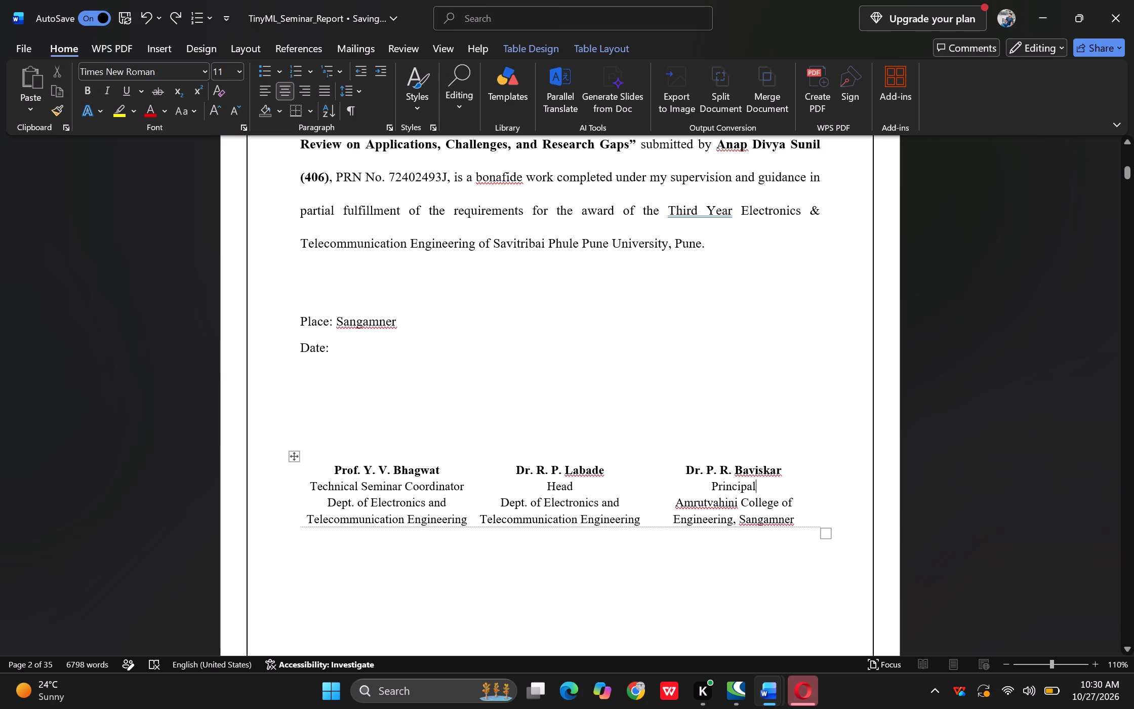
{"action": "left_click", "coordinate": [294, 459]}
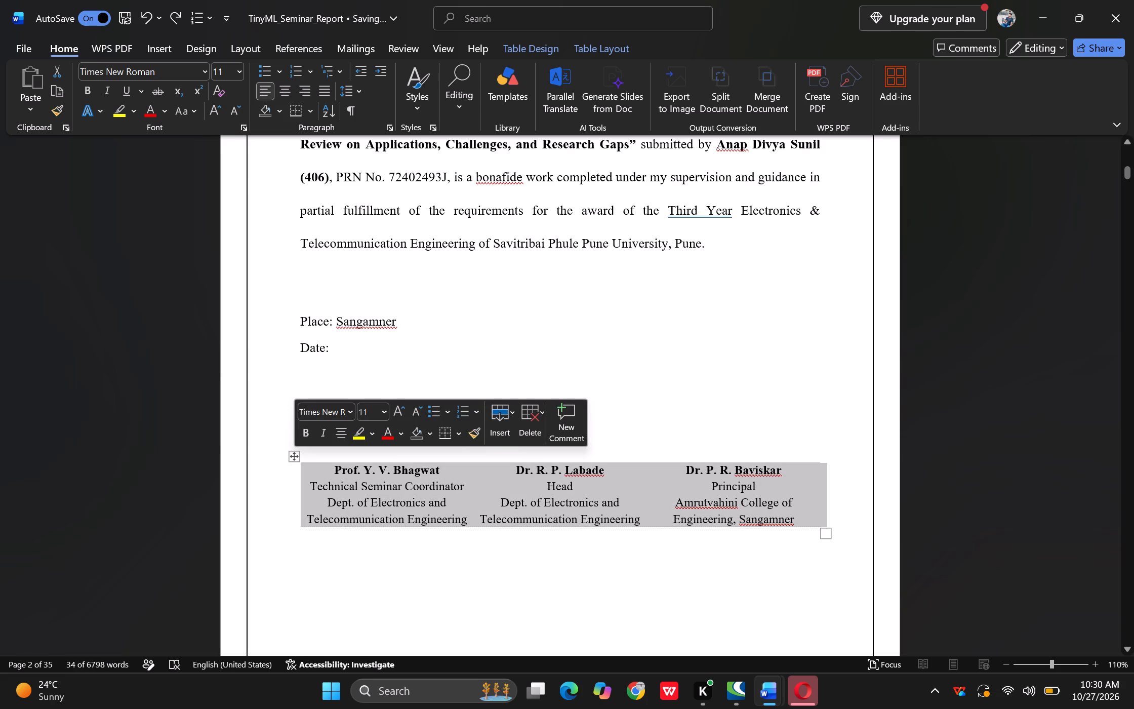
{"action": "left_click", "coordinate": [460, 438]}
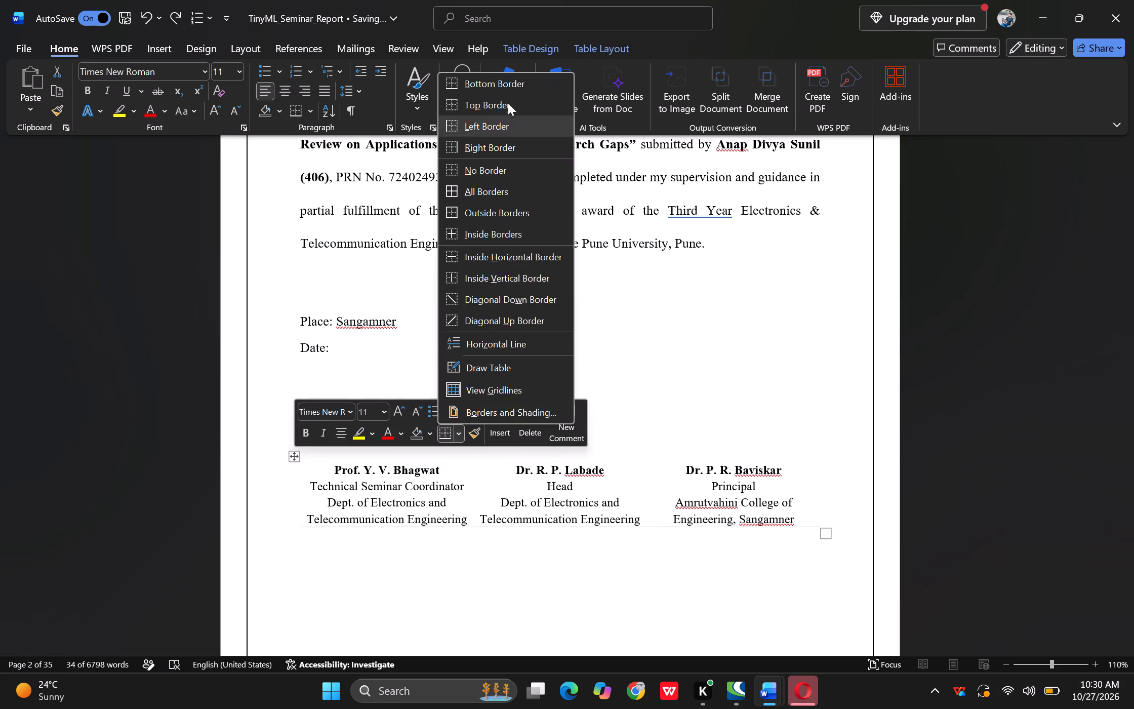
{"action": "left_click", "coordinate": [487, 171]}
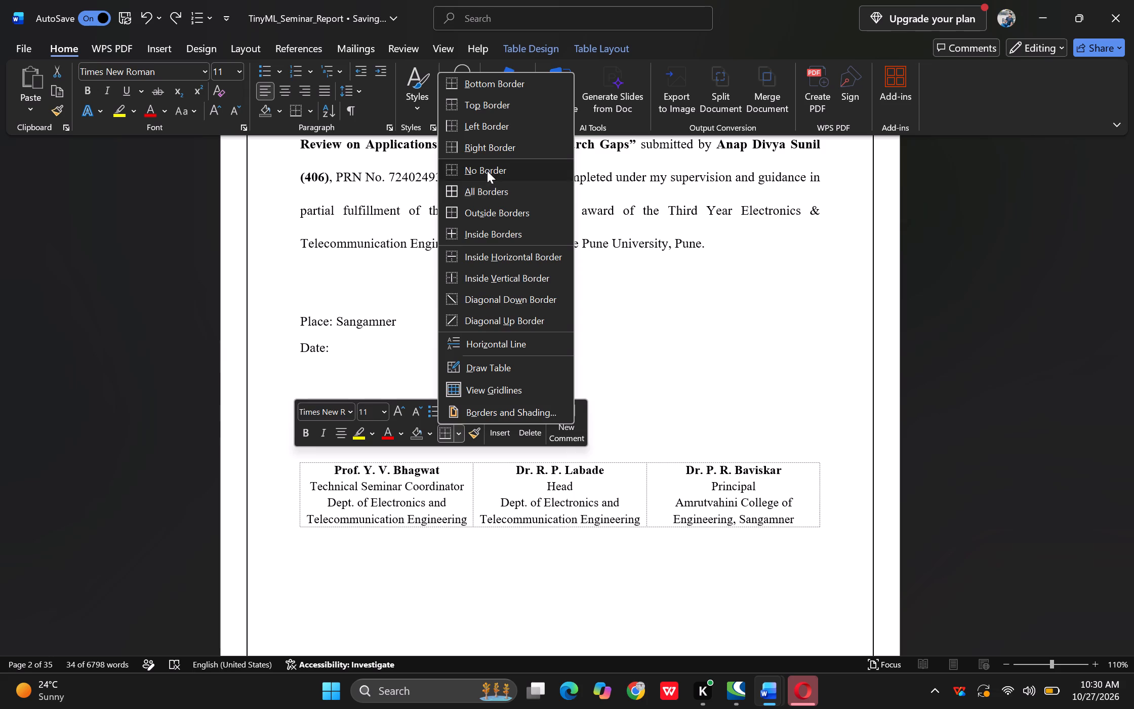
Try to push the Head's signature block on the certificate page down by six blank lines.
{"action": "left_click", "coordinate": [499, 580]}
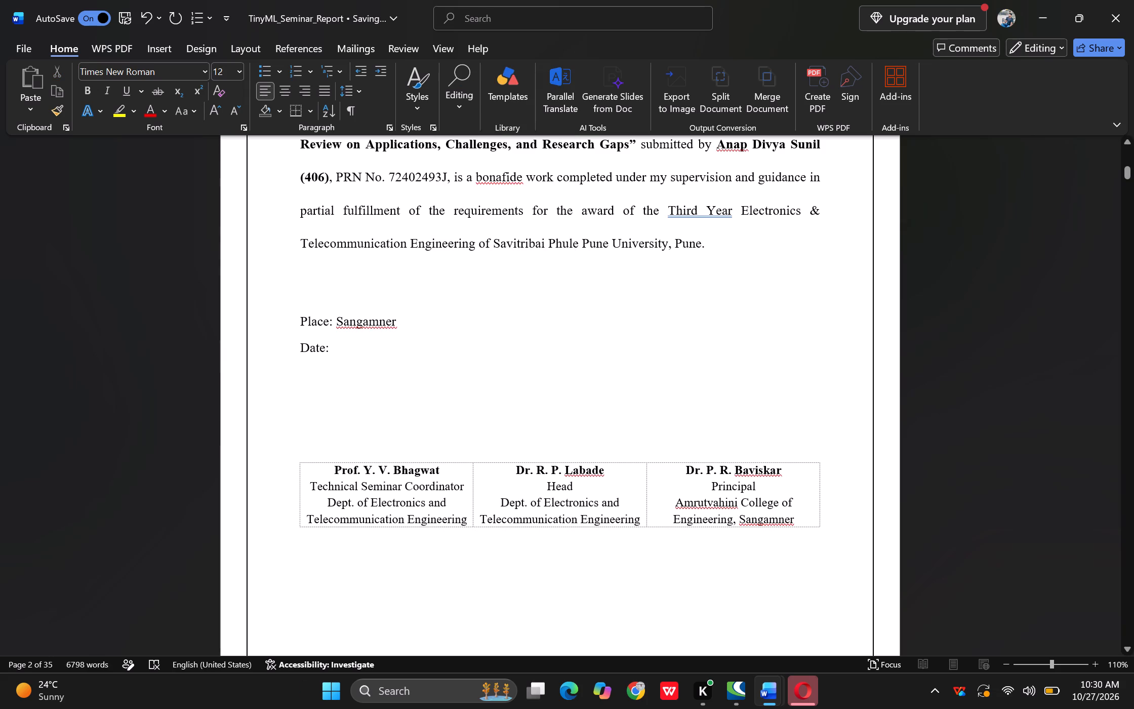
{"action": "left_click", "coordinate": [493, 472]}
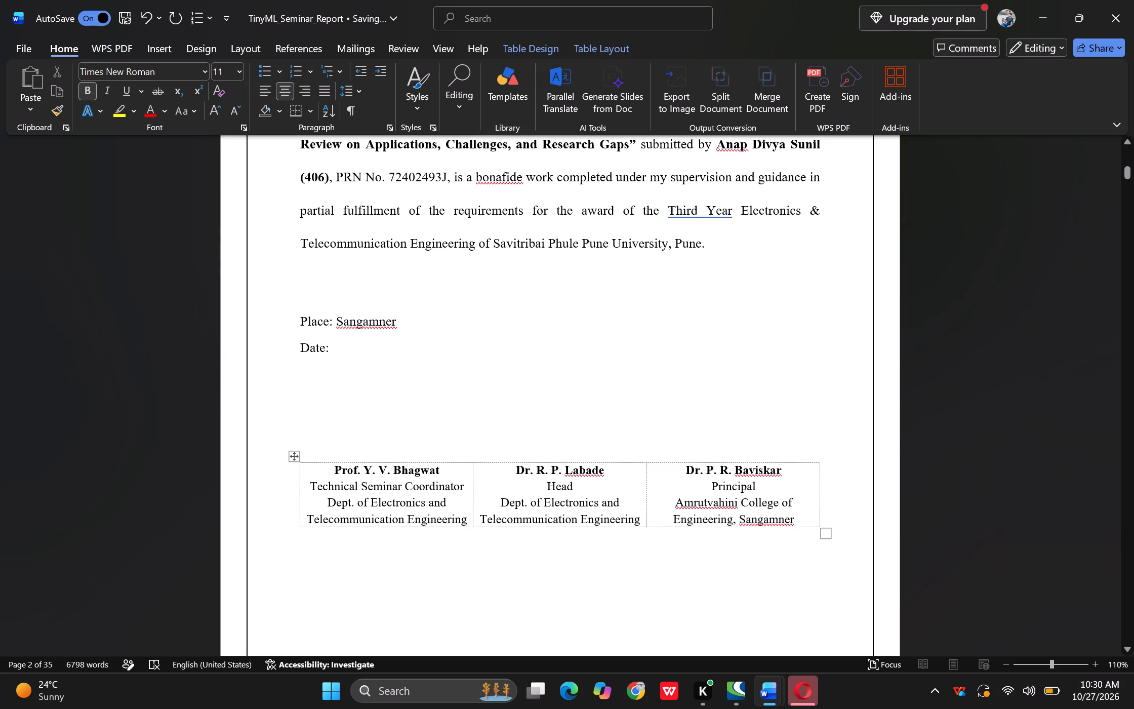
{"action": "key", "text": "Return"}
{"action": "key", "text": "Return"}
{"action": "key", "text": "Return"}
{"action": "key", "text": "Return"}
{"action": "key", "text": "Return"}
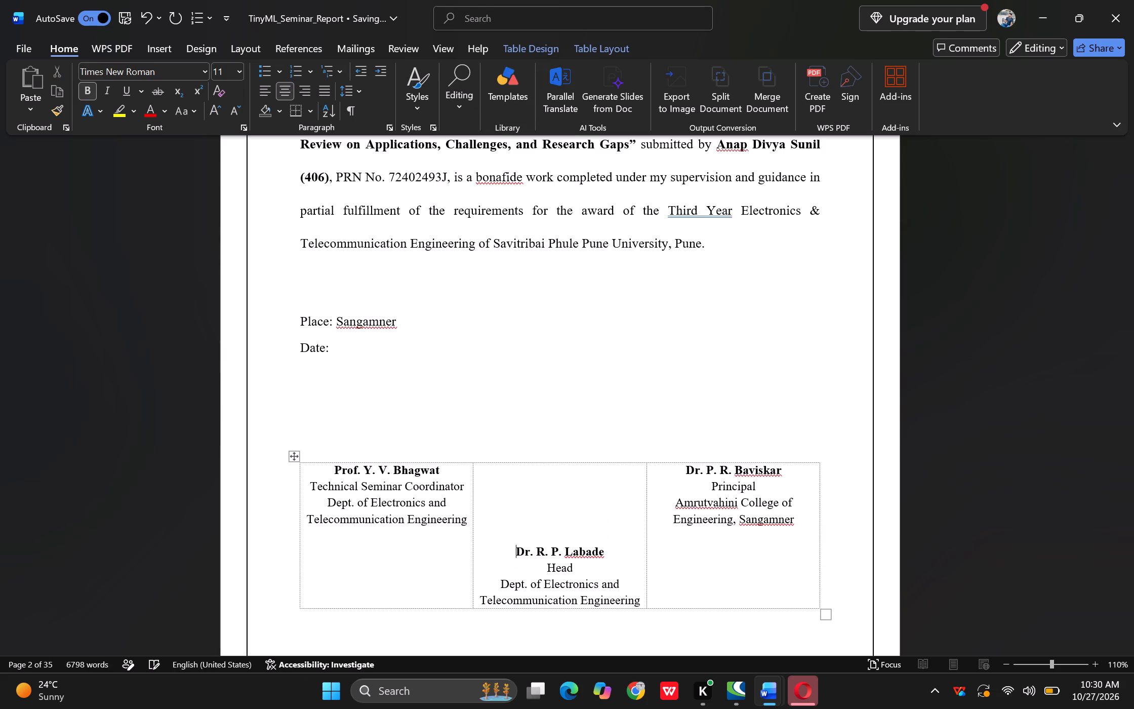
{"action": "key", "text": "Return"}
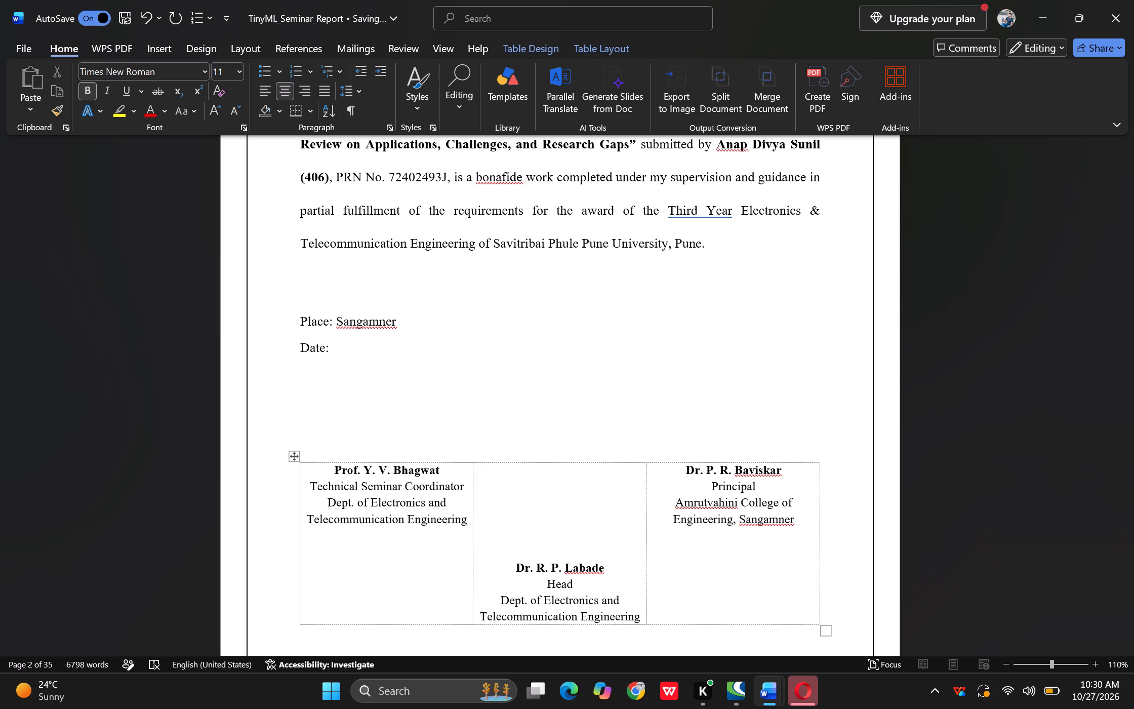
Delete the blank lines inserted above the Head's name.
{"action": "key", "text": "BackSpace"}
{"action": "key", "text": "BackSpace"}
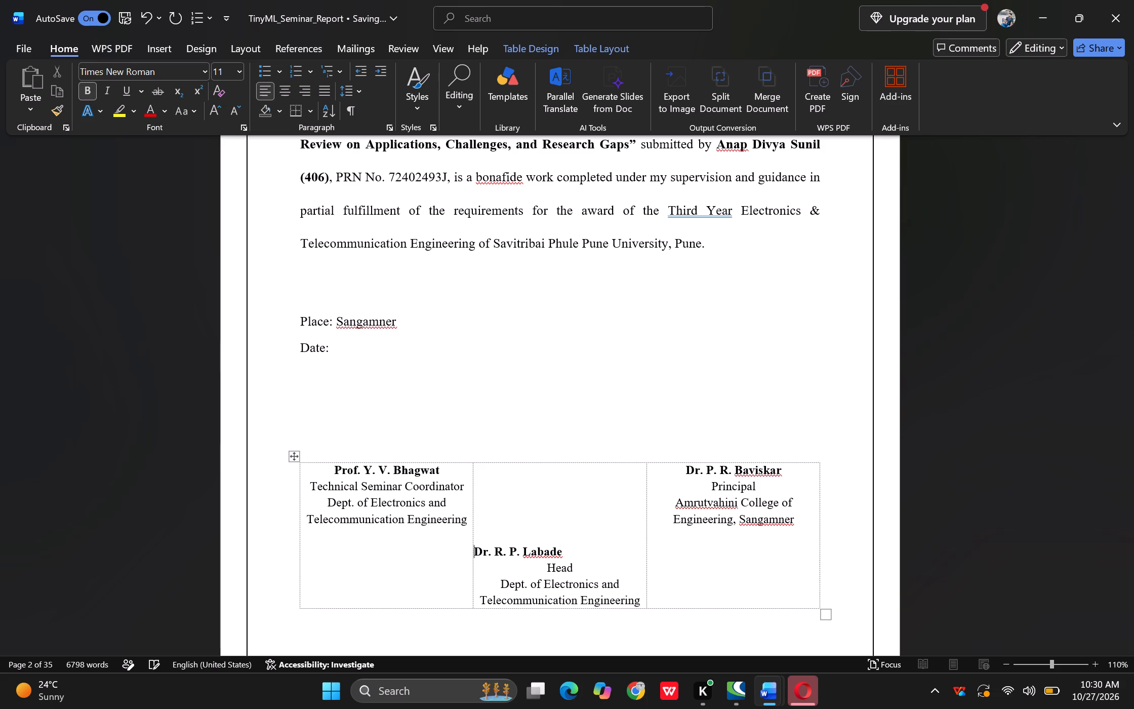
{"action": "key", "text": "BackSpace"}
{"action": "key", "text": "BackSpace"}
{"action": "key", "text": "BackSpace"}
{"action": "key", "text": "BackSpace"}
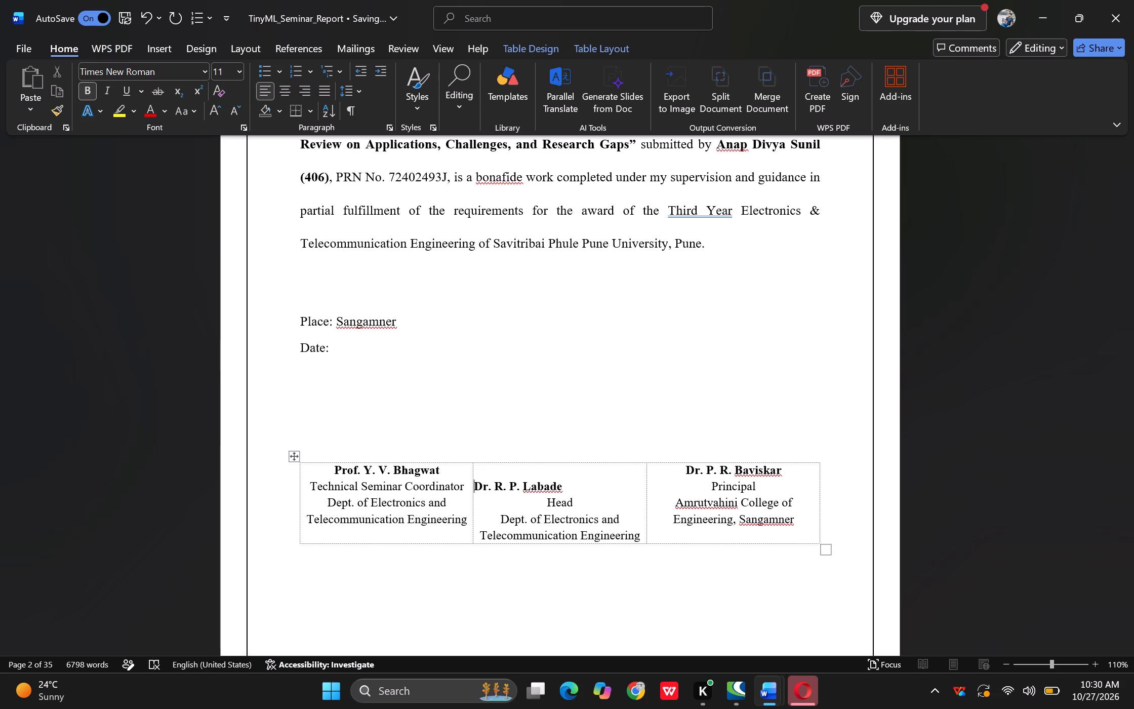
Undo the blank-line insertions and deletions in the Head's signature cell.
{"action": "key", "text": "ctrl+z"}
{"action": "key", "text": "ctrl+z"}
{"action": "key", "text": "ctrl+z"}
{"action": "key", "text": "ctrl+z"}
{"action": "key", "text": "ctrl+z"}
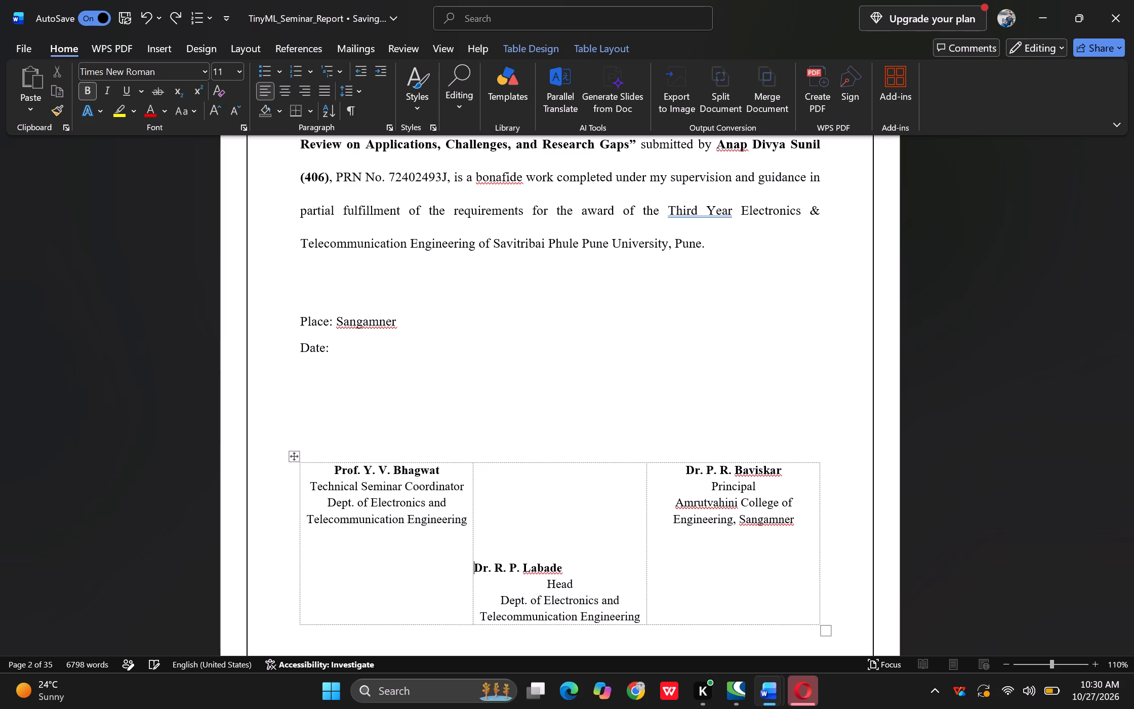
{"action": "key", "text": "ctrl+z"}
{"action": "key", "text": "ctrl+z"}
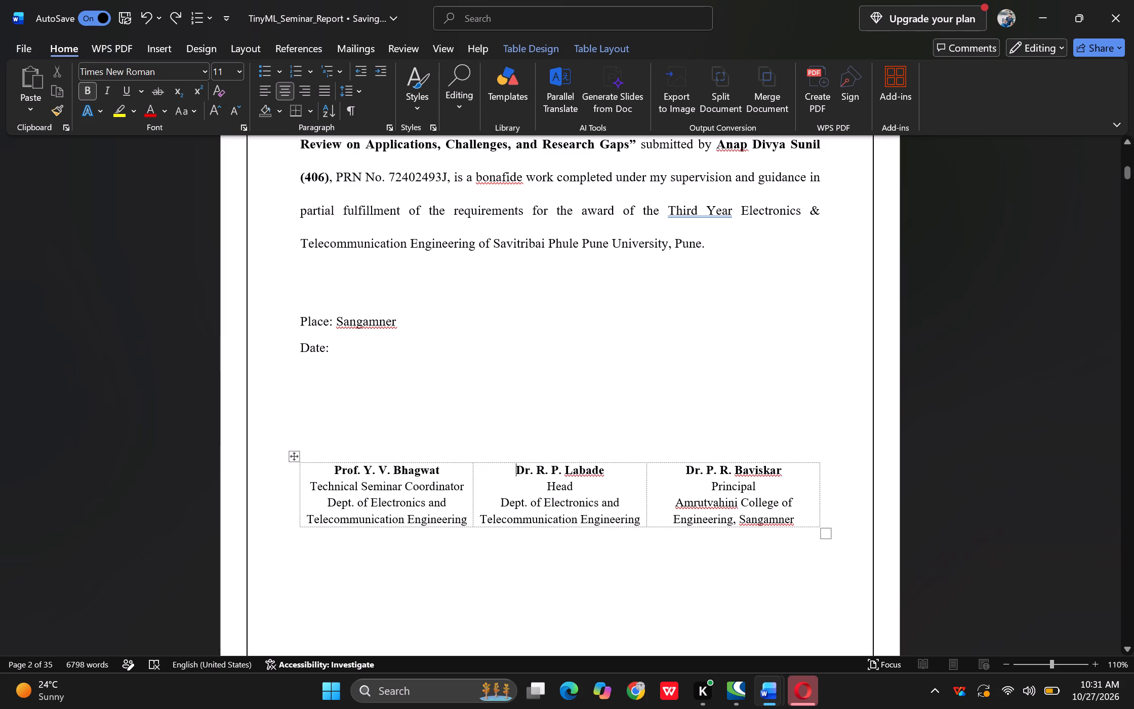
Push the Principal's signature block in the third column down by eight blank lines.
{"action": "left_click", "coordinate": [671, 475]}
{"action": "key", "text": "Return"}
{"action": "key", "text": "Return"}
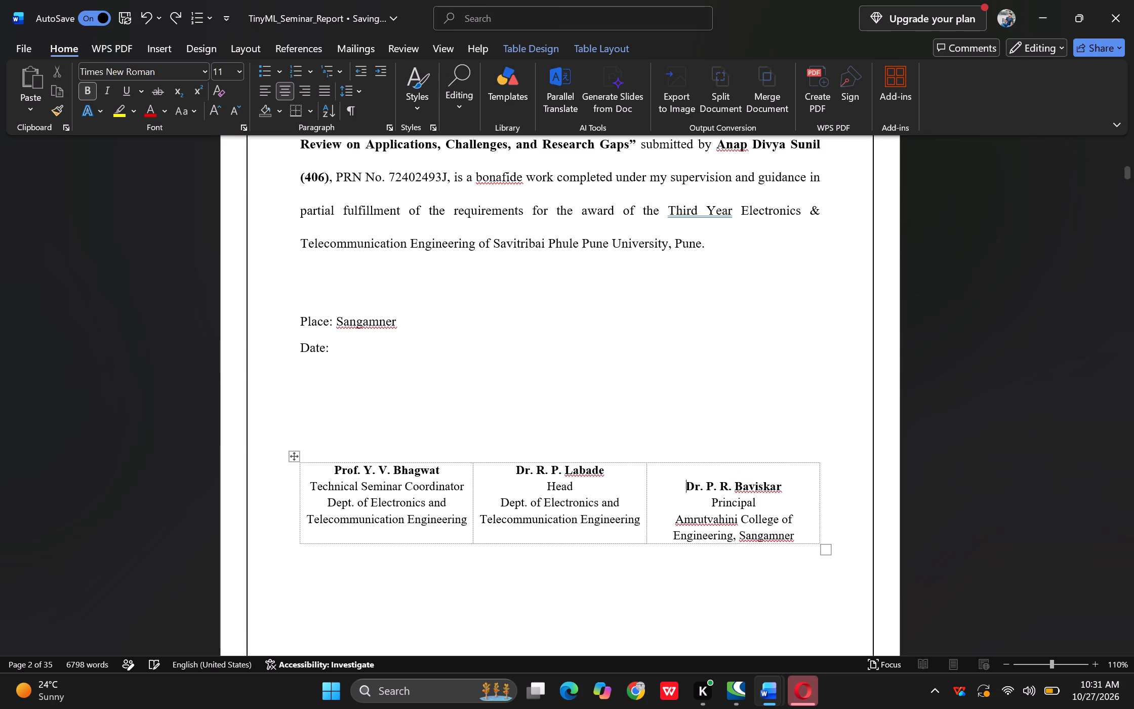
{"action": "key", "text": "Return"}
{"action": "key", "text": "Return"}
{"action": "key", "text": "Return"}
{"action": "key", "text": "Return"}
{"action": "key", "text": "Return"}
{"action": "key", "text": "Return"}
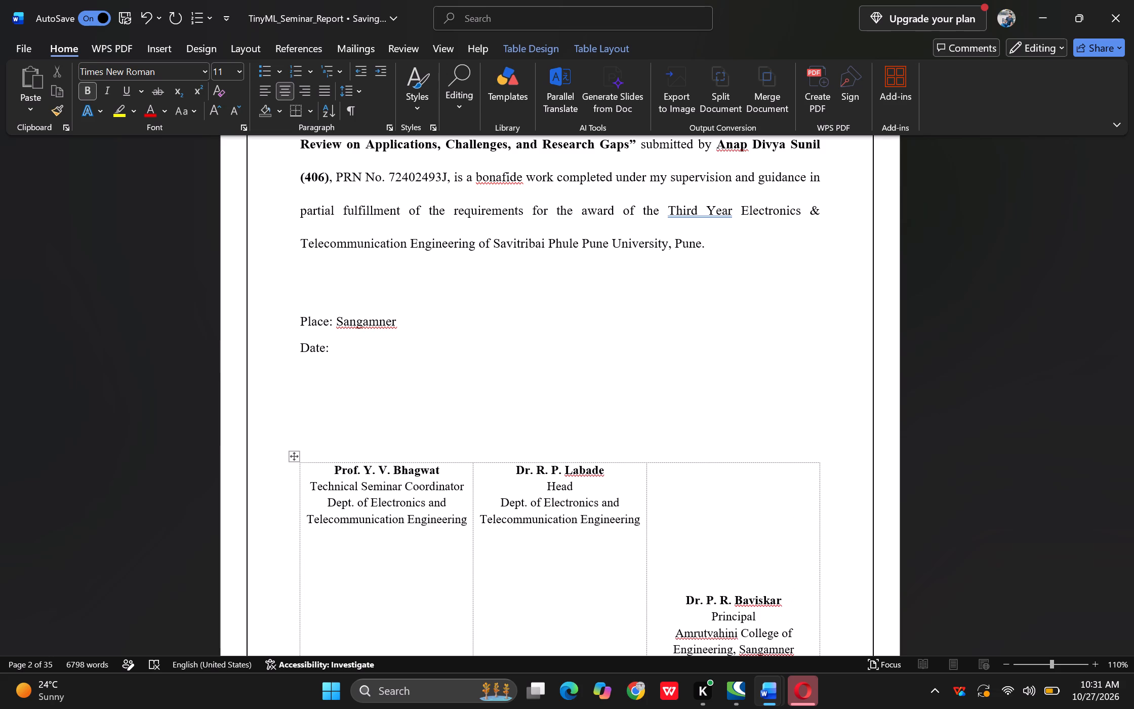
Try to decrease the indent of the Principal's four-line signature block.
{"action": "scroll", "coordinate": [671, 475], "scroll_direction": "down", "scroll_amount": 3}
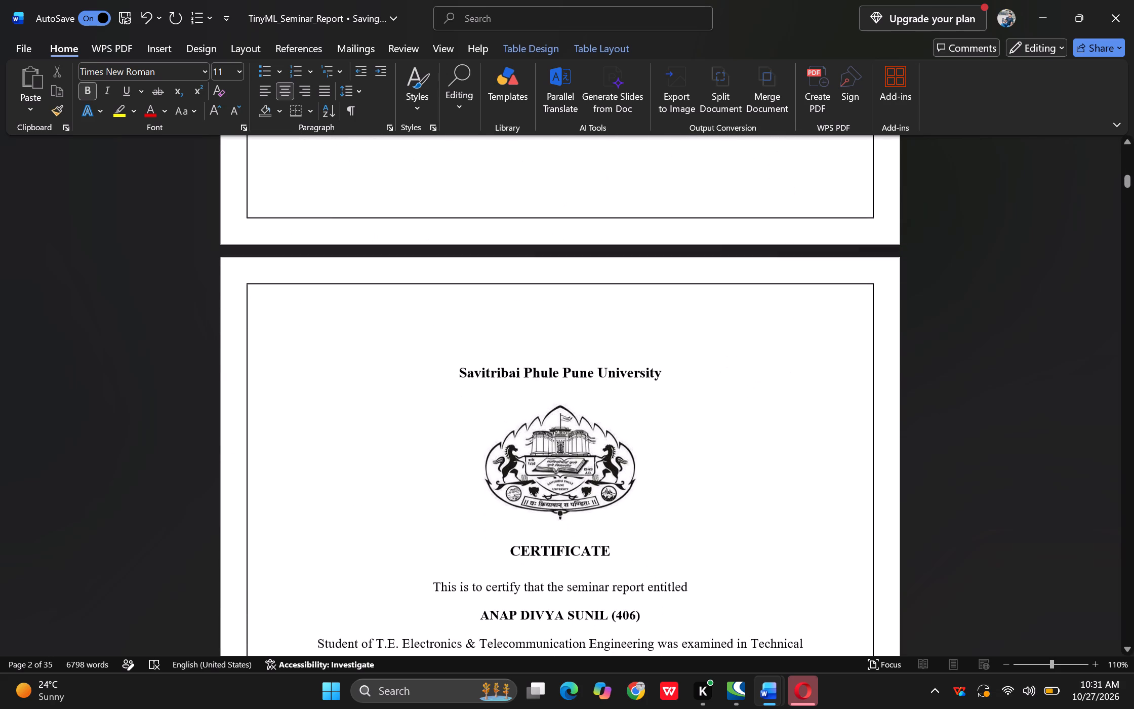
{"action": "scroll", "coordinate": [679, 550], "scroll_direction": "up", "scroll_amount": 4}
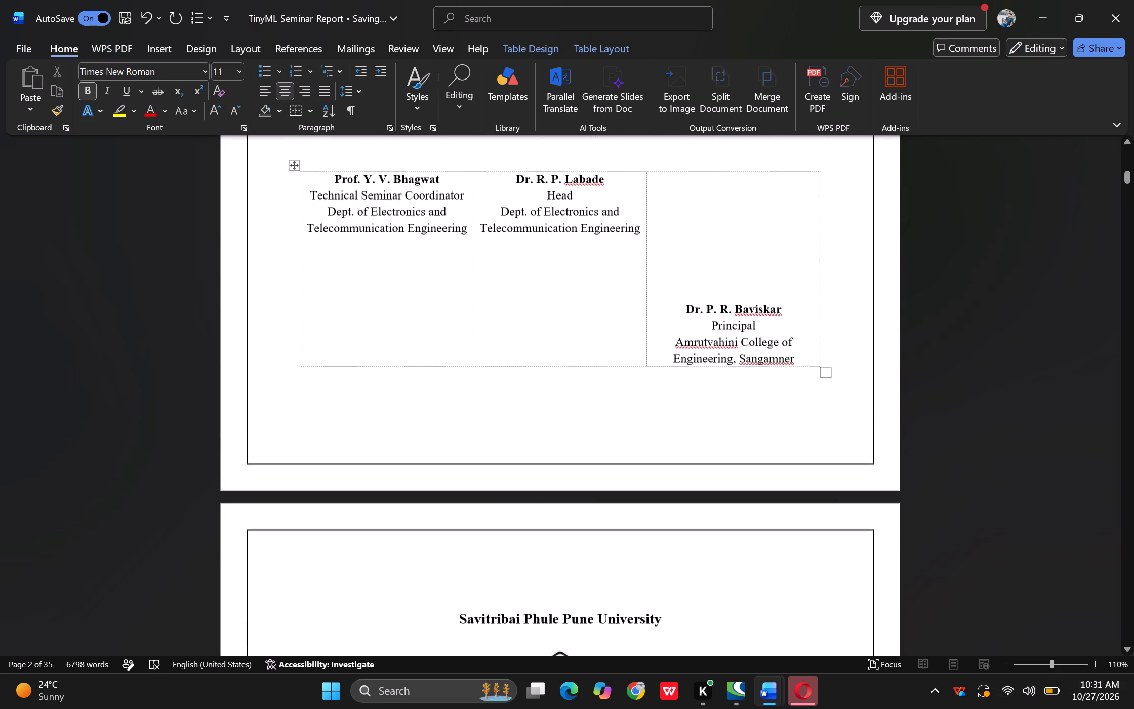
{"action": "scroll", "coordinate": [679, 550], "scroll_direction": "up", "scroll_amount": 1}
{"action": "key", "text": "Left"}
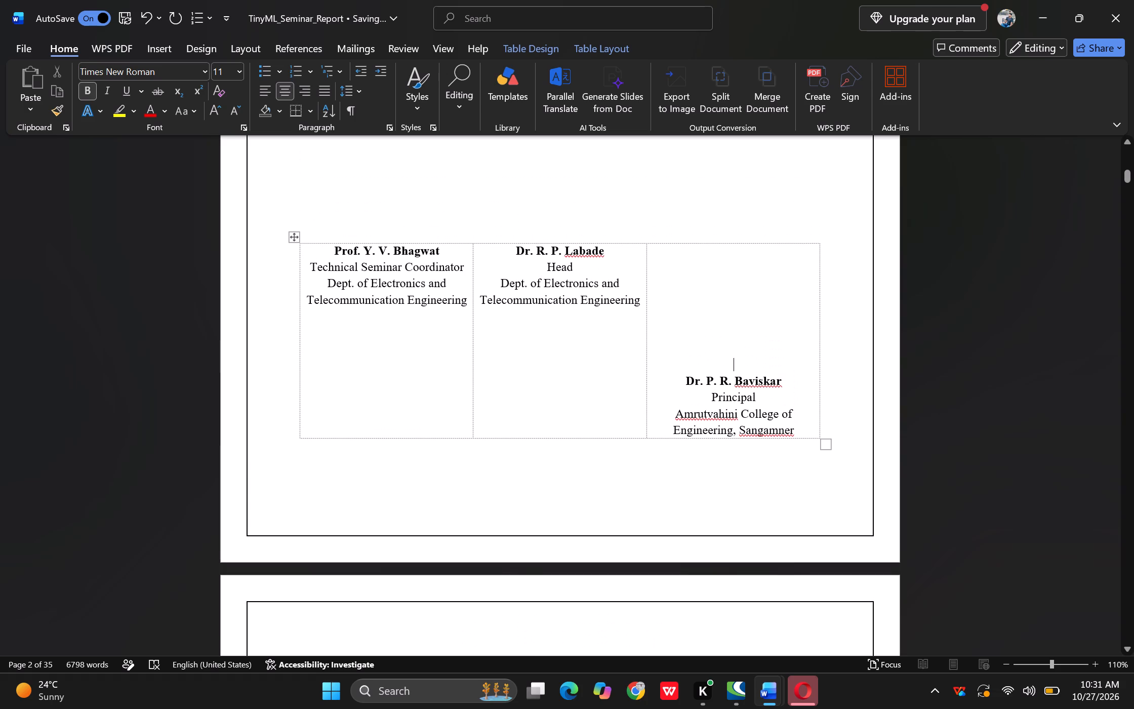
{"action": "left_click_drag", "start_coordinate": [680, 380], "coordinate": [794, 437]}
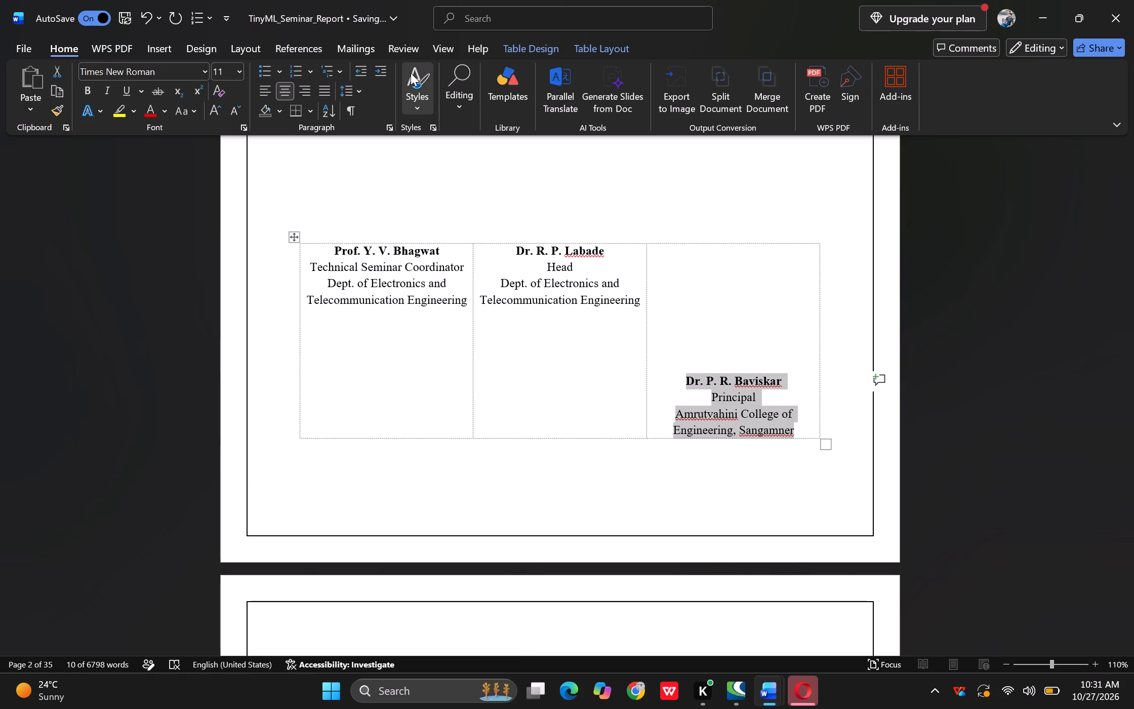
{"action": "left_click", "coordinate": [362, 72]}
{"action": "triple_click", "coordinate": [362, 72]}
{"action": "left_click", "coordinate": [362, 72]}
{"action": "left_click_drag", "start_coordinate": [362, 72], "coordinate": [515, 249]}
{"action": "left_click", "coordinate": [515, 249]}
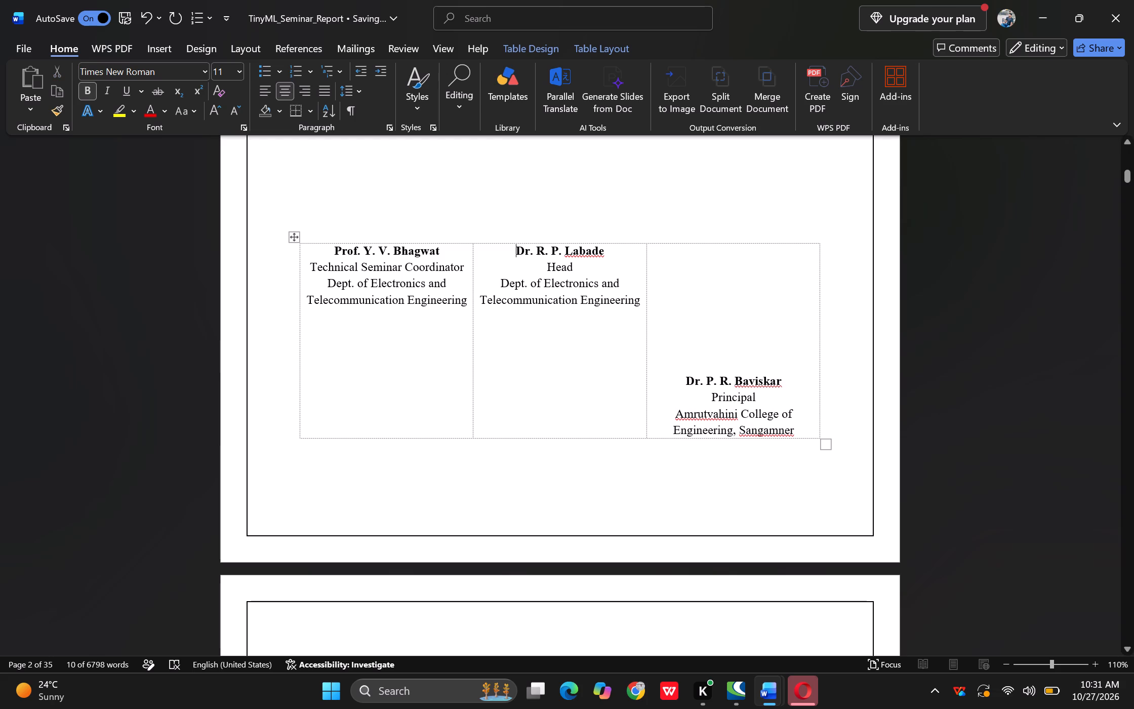
Copy the Head's four-line signature block into the blank space above the Principal's name in the third column.
{"action": "left_click", "coordinate": [293, 238]}
{"action": "left_click", "coordinate": [492, 447]}
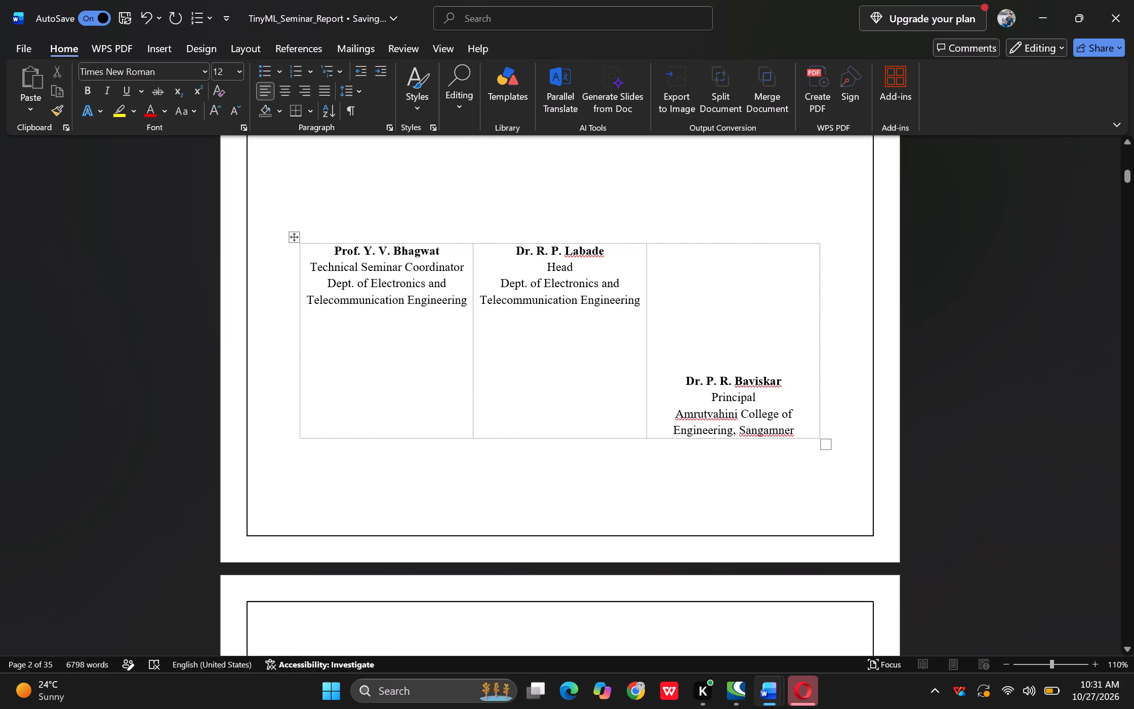
{"action": "left_click_drag", "start_coordinate": [509, 248], "coordinate": [638, 311]}
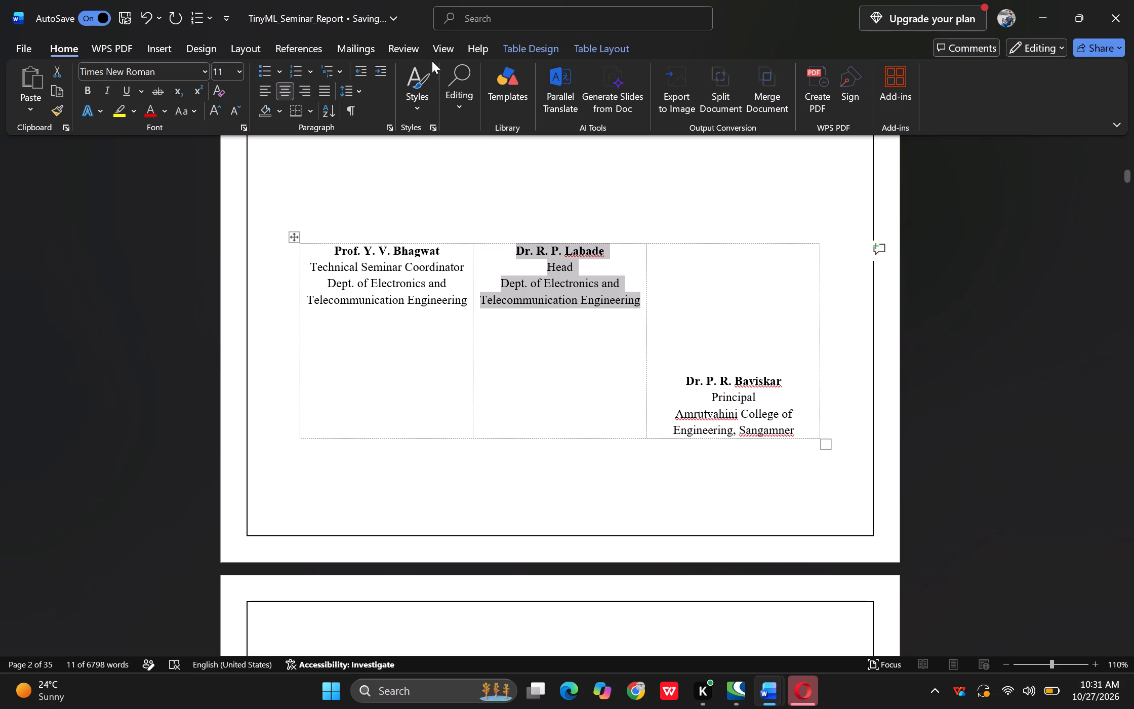
{"action": "left_click", "coordinate": [532, 317]}
{"action": "left_click_drag", "start_coordinate": [512, 247], "coordinate": [630, 312]}
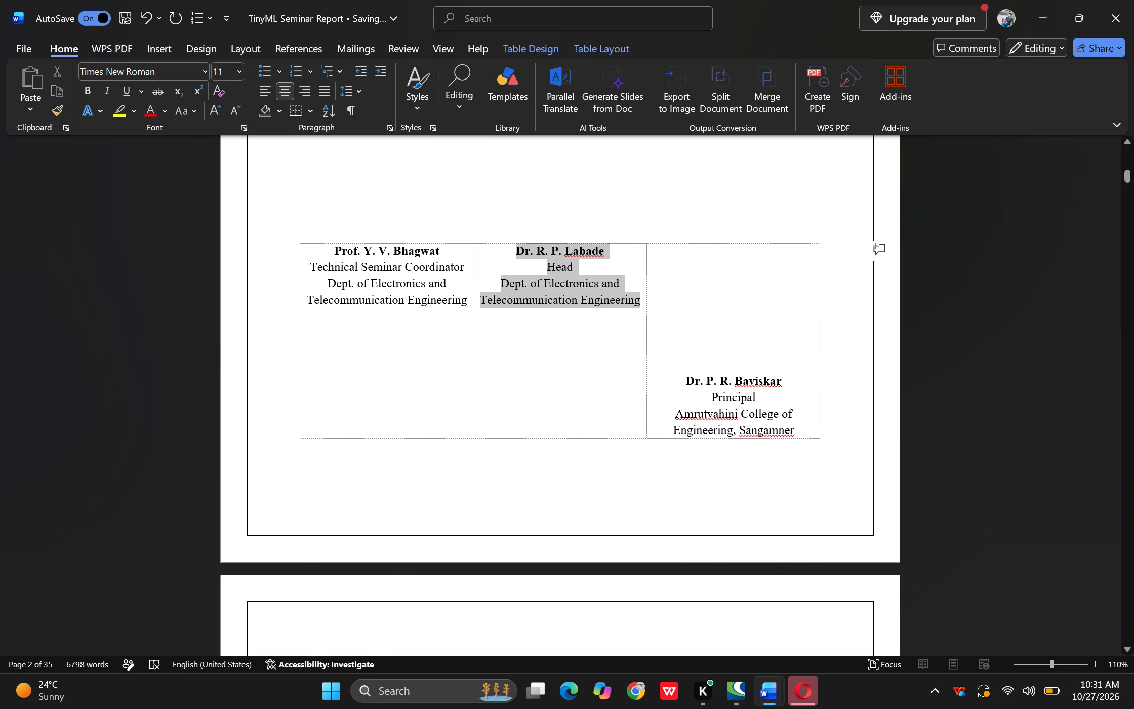
{"action": "left_click_drag", "start_coordinate": [630, 312], "coordinate": [643, 318]}
{"action": "key", "text": "ctrl+c"}
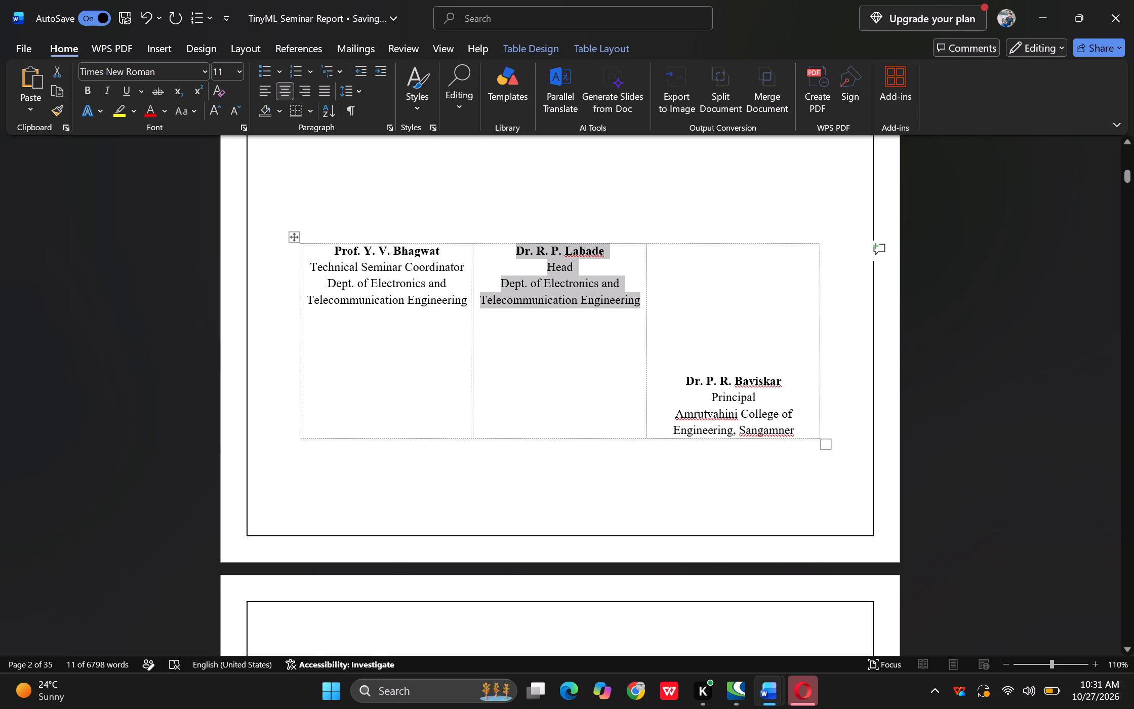
{"action": "left_click", "coordinate": [680, 265]}
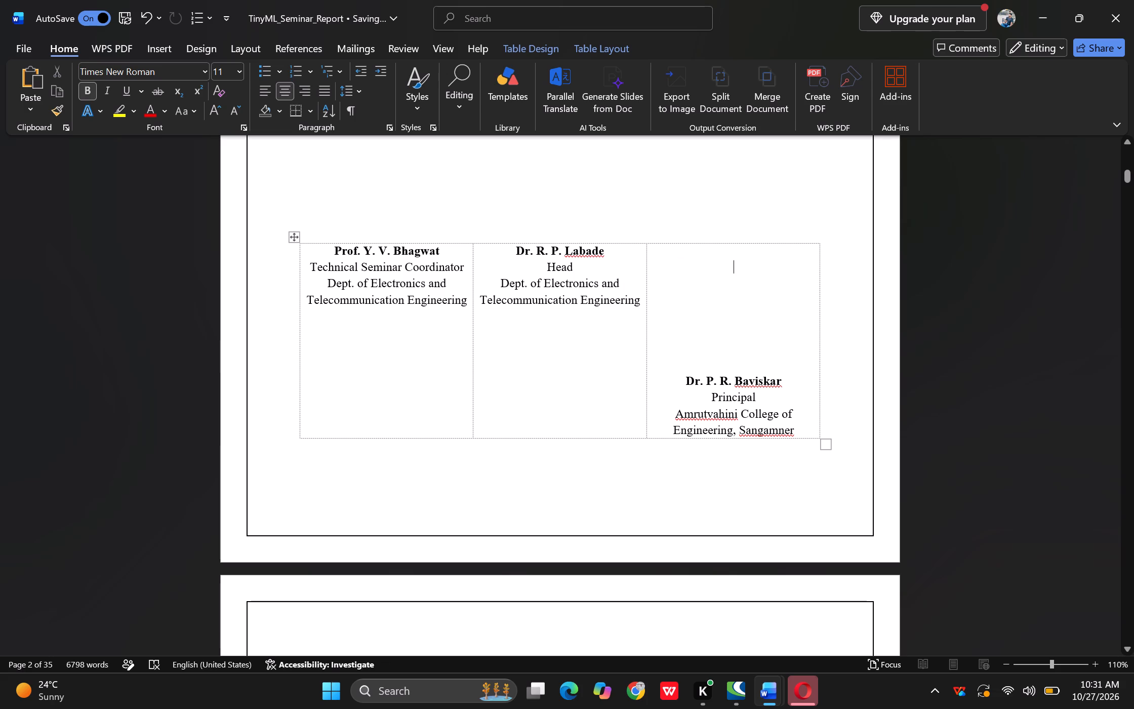
{"action": "key", "text": "ctrl+v"}
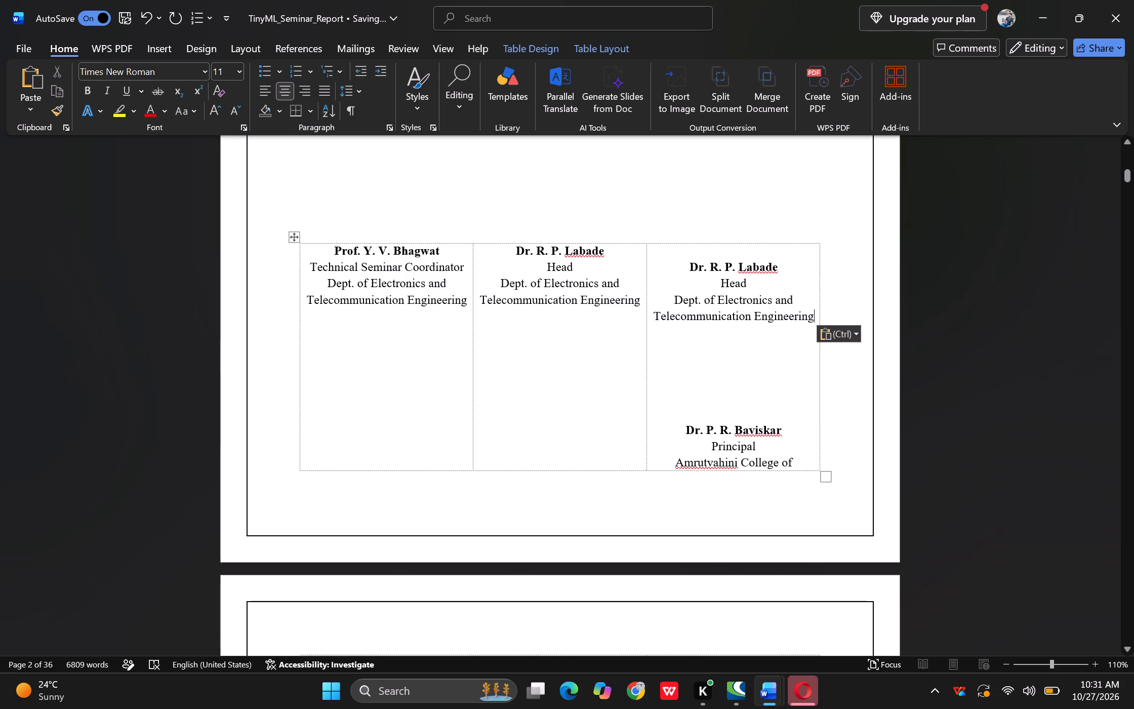
Copy the Principal's block from the name through "Amrutvahini College of" and paste it into the Head's cell in the middle column.
{"action": "left_click_drag", "start_coordinate": [683, 427], "coordinate": [822, 477]}
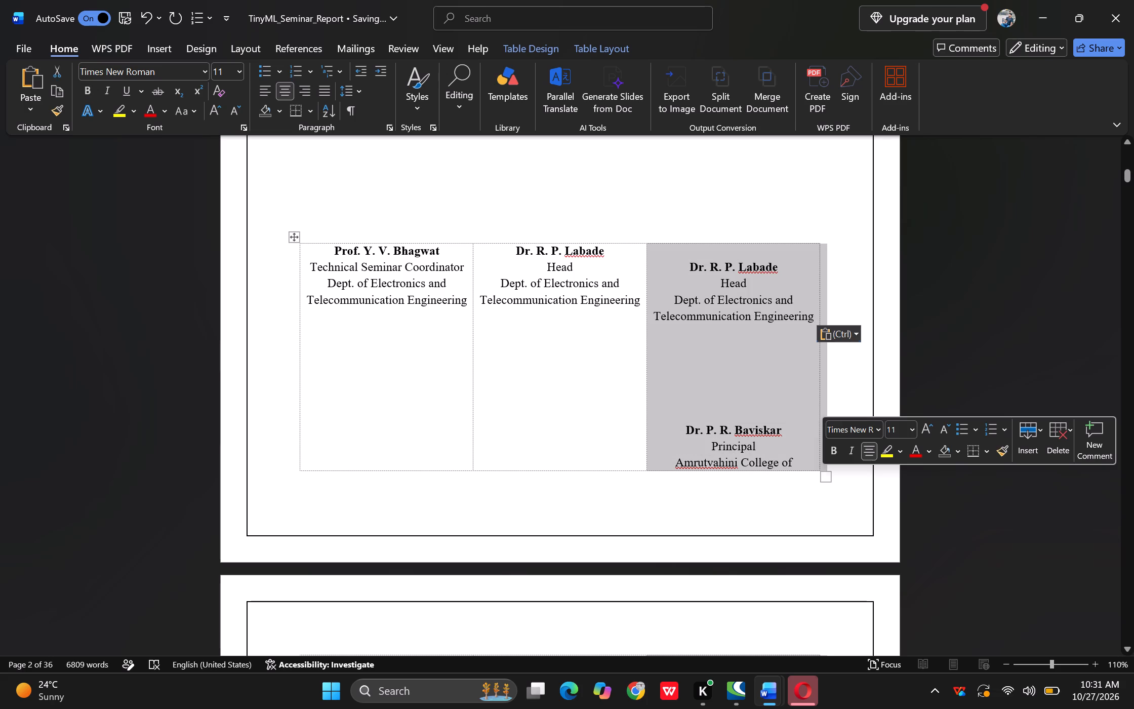
{"action": "left_click", "coordinate": [734, 368]}
{"action": "double_click", "coordinate": [734, 368]}
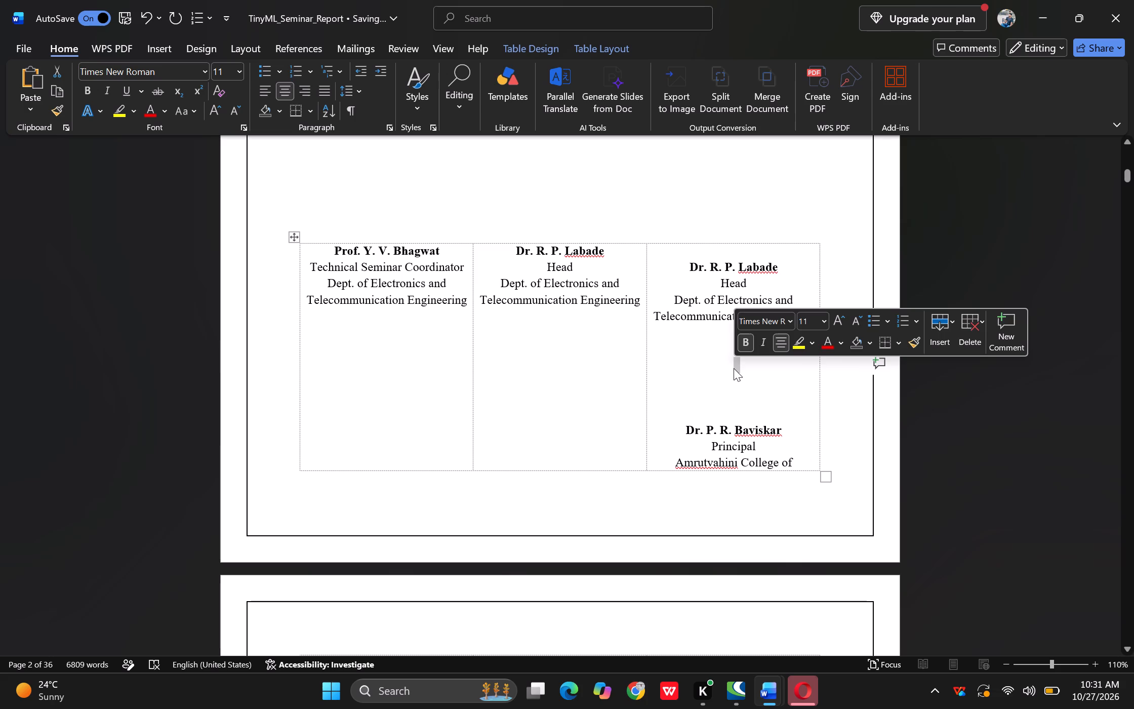
{"action": "left_click_drag", "start_coordinate": [685, 428], "coordinate": [771, 465]}
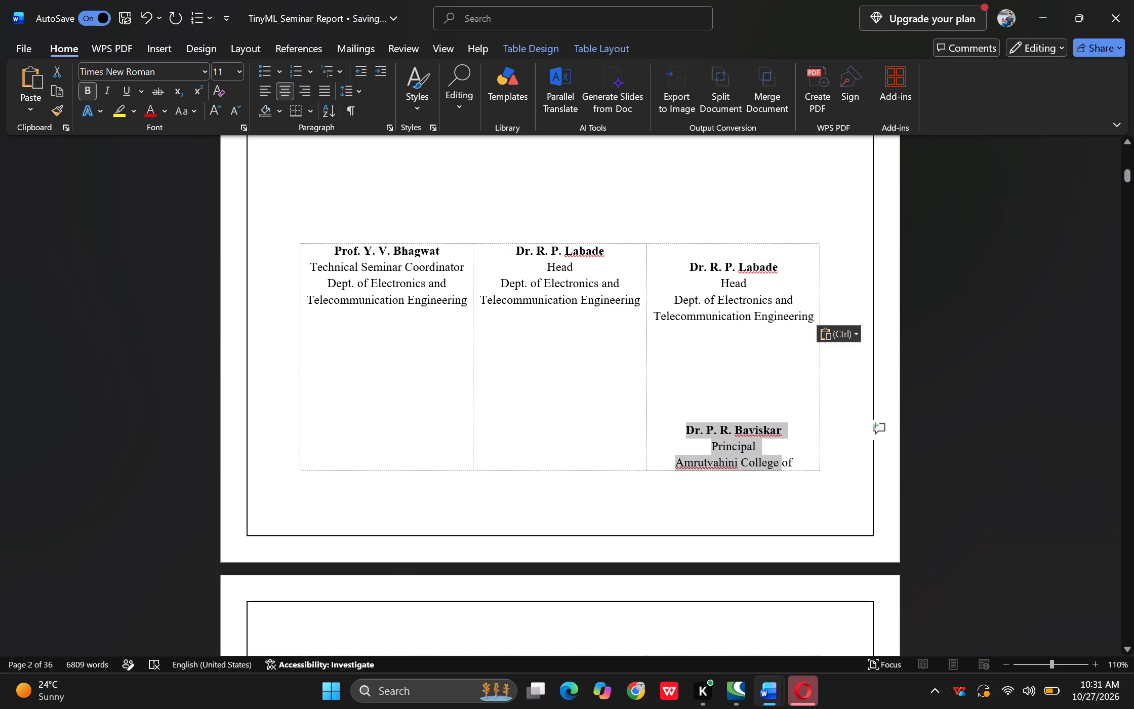
{"action": "left_click_drag", "start_coordinate": [771, 465], "coordinate": [802, 467]}
{"action": "key", "text": "ctrl+c"}
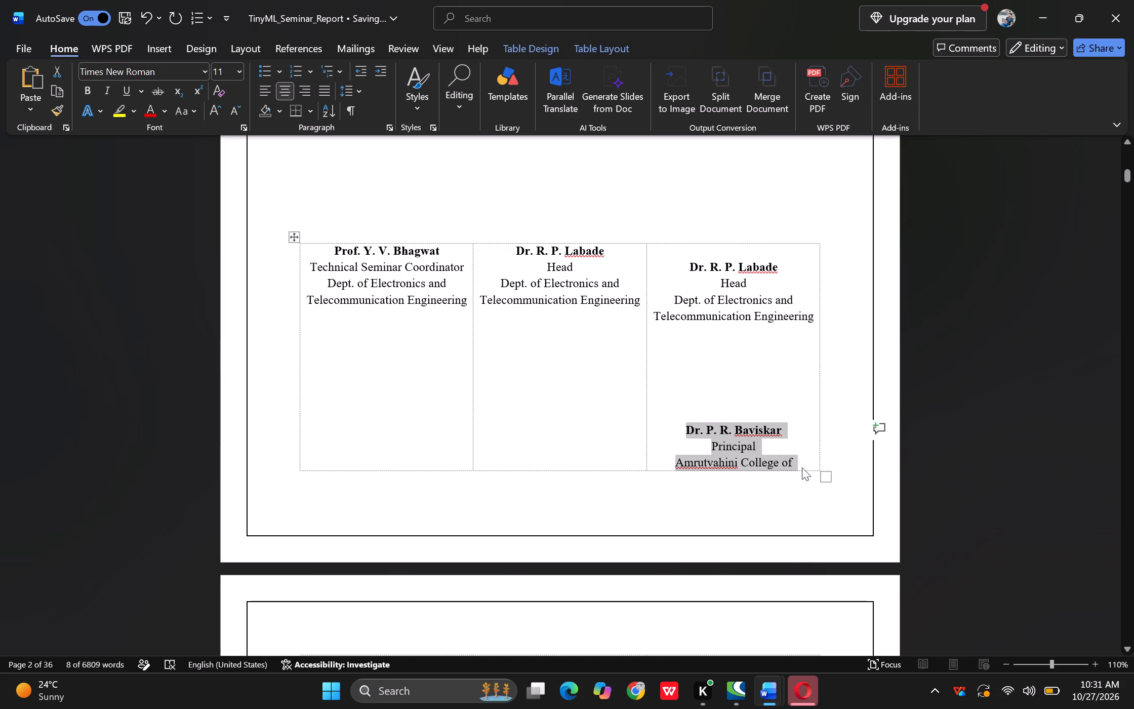
{"action": "double_click", "coordinate": [506, 427]}
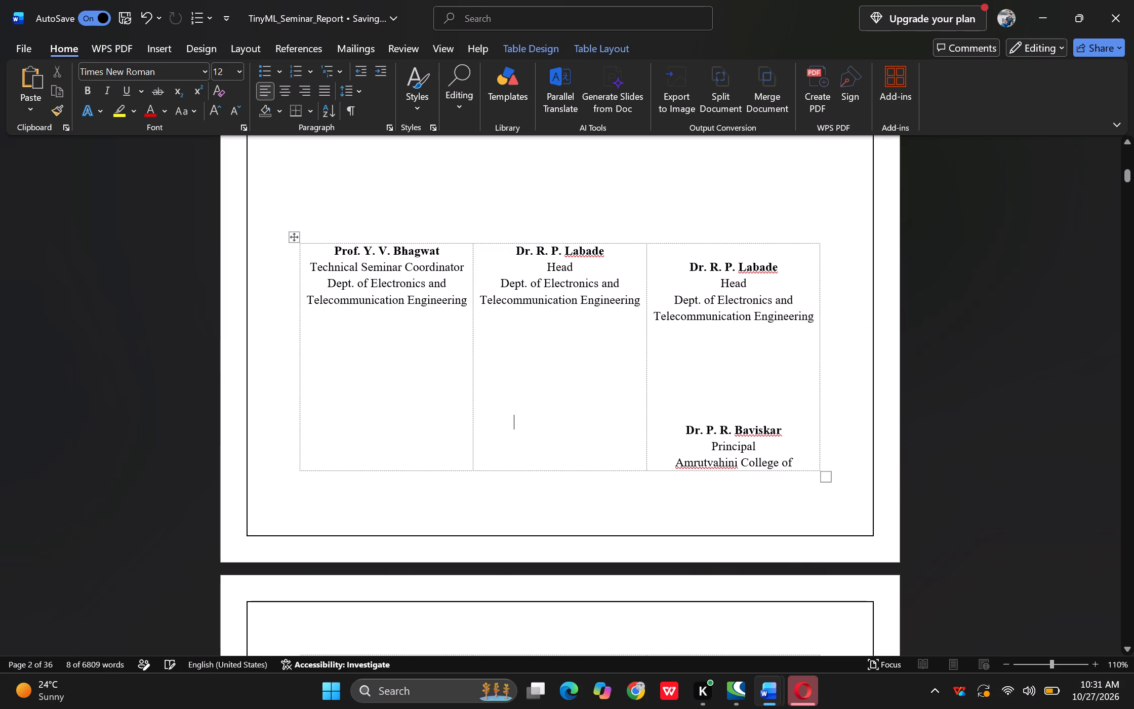
{"action": "left_click", "coordinate": [506, 427]}
{"action": "key", "text": "ctrl+v"}
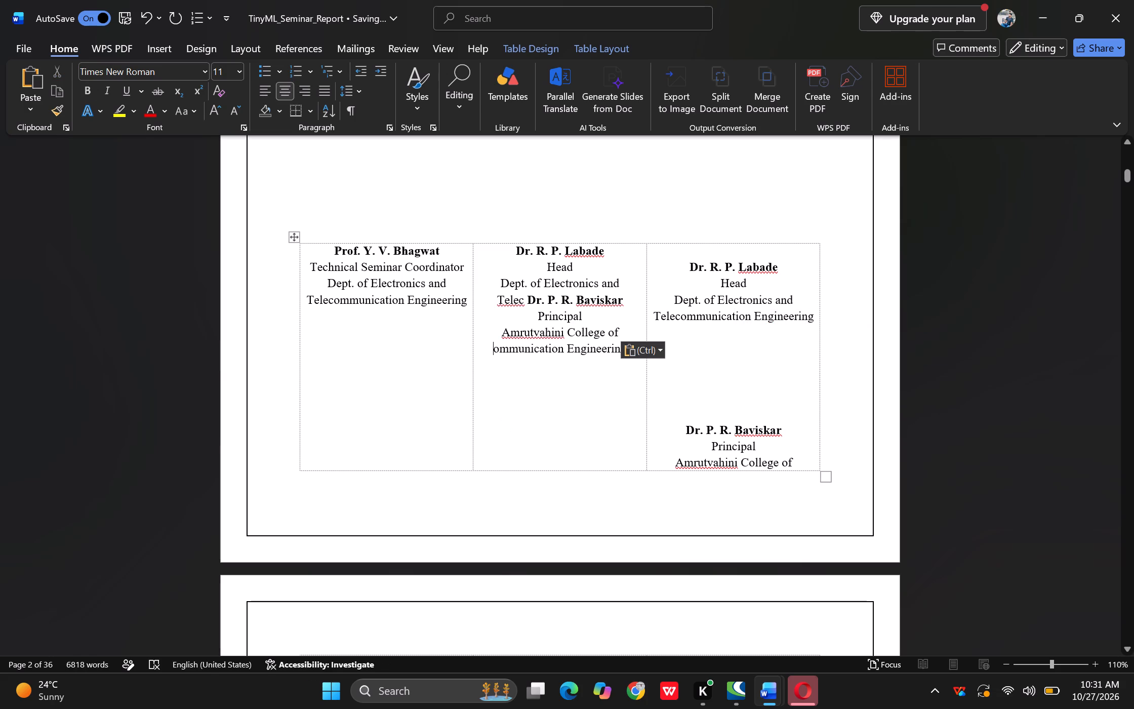
Delete the Head's text through "Telec" that precedes the pasted Principal's name in the middle column.
{"action": "left_click_drag", "start_coordinate": [525, 302], "coordinate": [515, 243]}
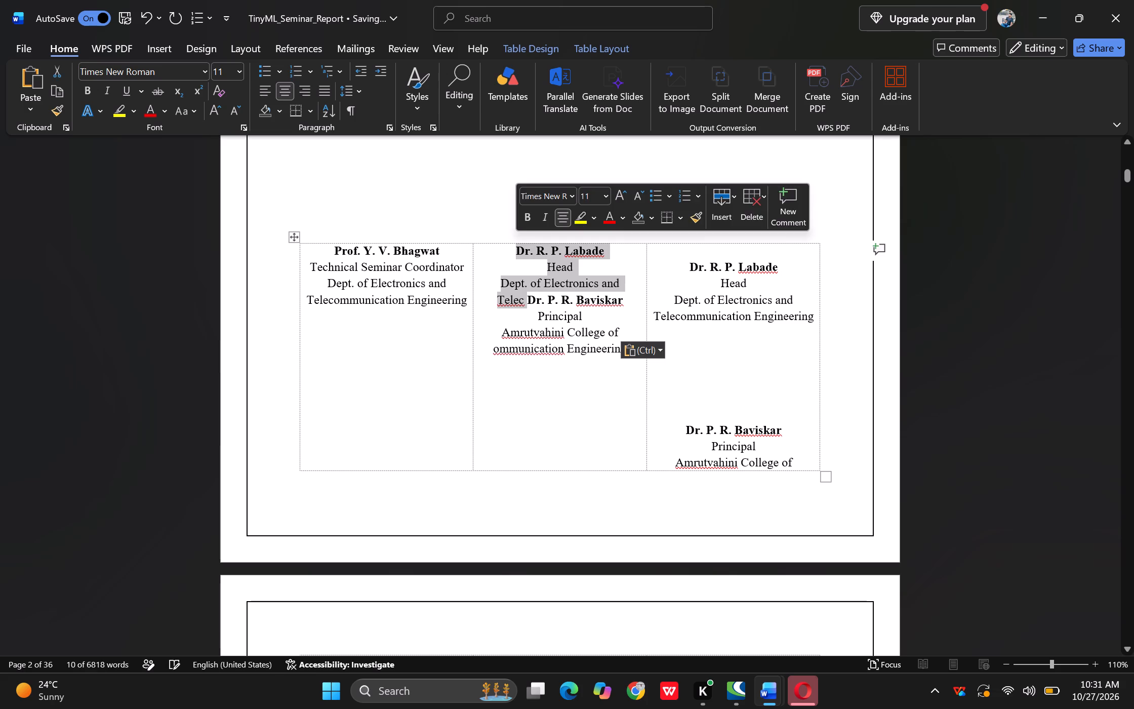
{"action": "key", "text": "BackSpace"}
Push the Principal's block in the middle column down by nine blank lines.
{"action": "key", "text": "Return"}
{"action": "key", "text": "Return"}
{"action": "key", "text": "Return"}
{"action": "key", "text": "Return"}
{"action": "key", "text": "Return"}
{"action": "key", "text": "Return"}
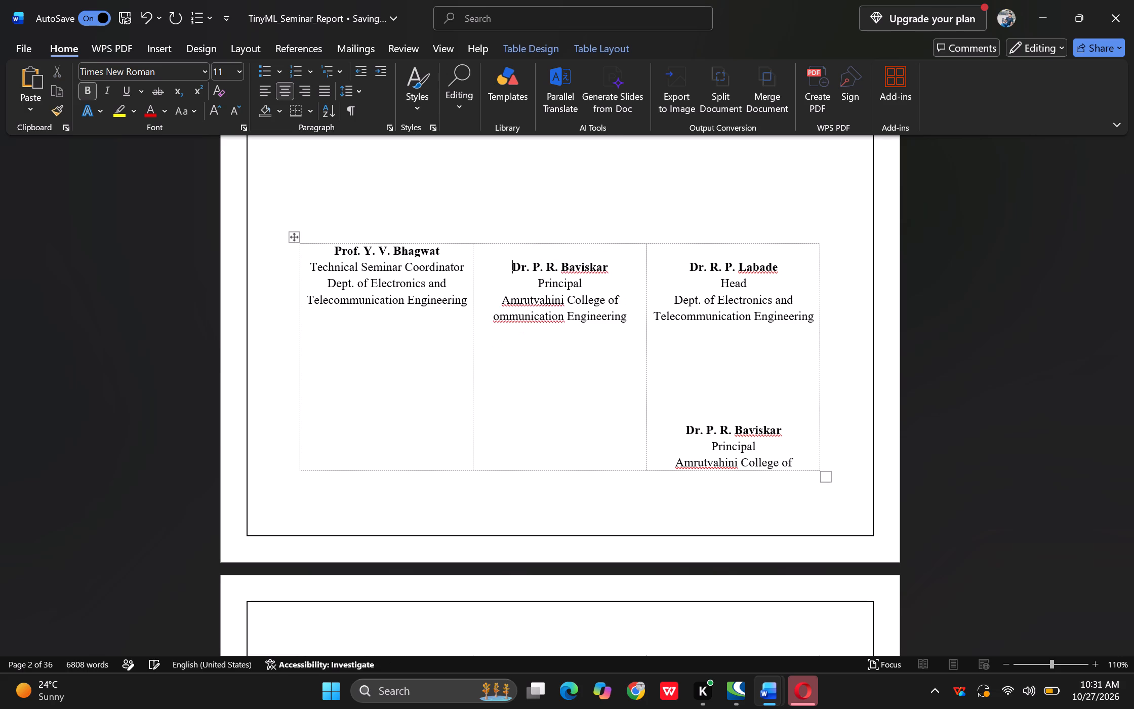
{"action": "key", "text": "Return"}
{"action": "key", "text": "Return"}
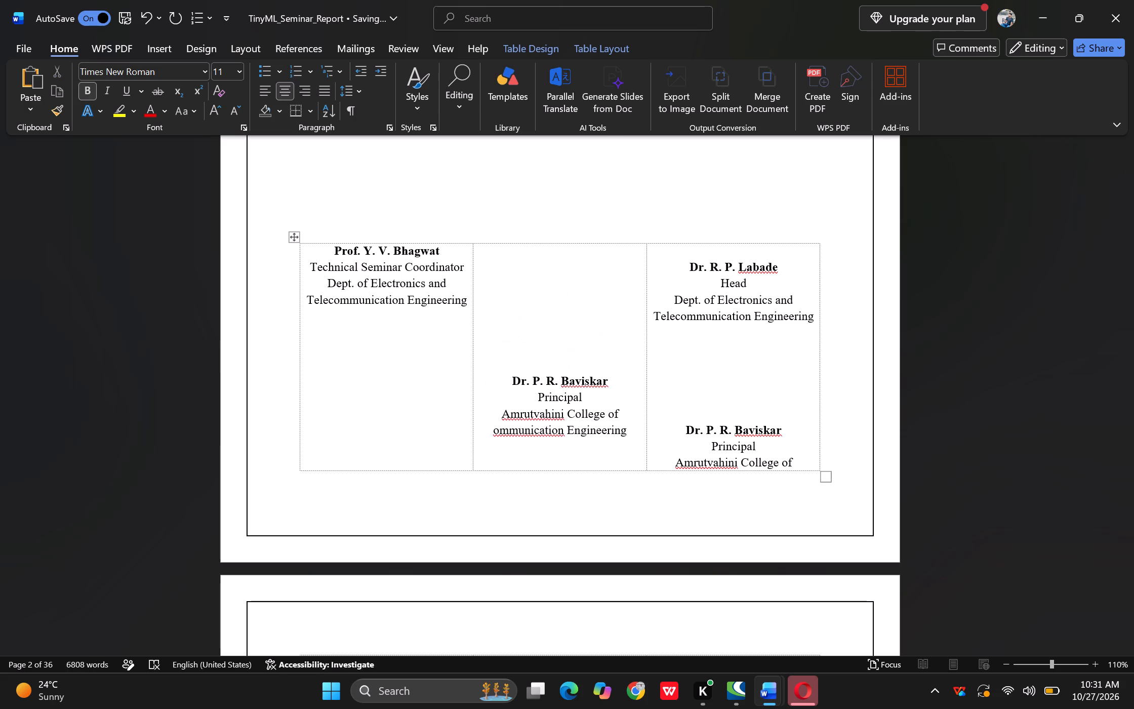
{"action": "key", "text": "Return"}
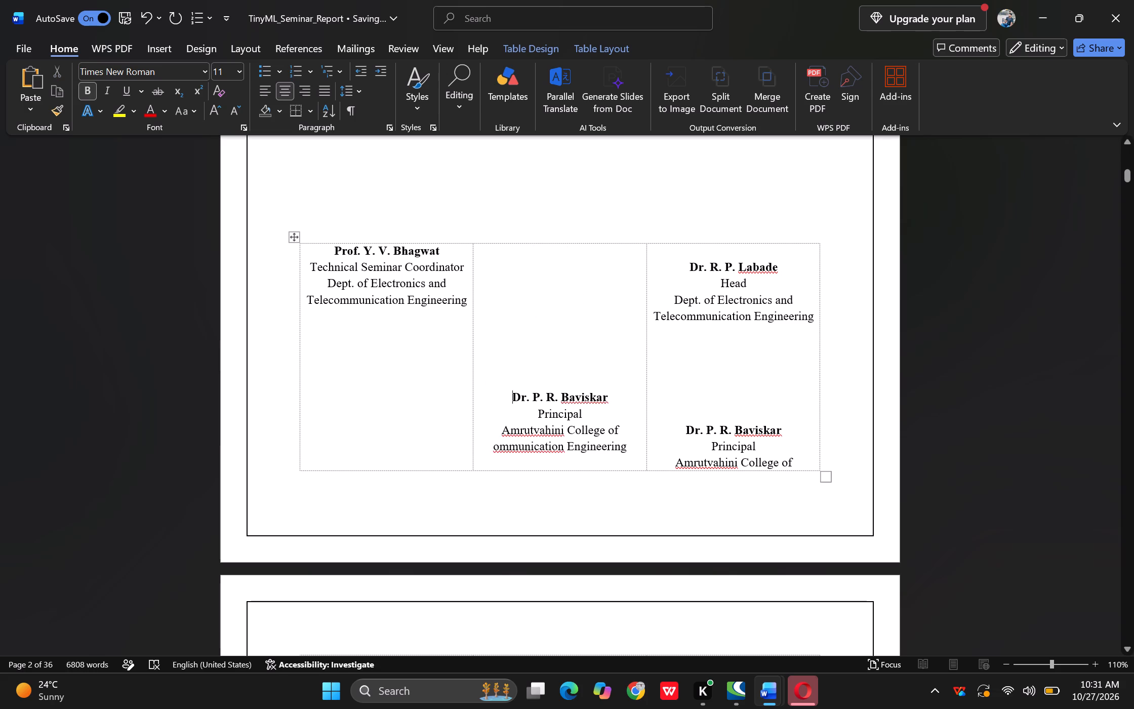
Delete the Principal's original lines in the third column, from the name through "Amrutvahini College of".
{"action": "left_click_drag", "start_coordinate": [685, 428], "coordinate": [803, 468]}
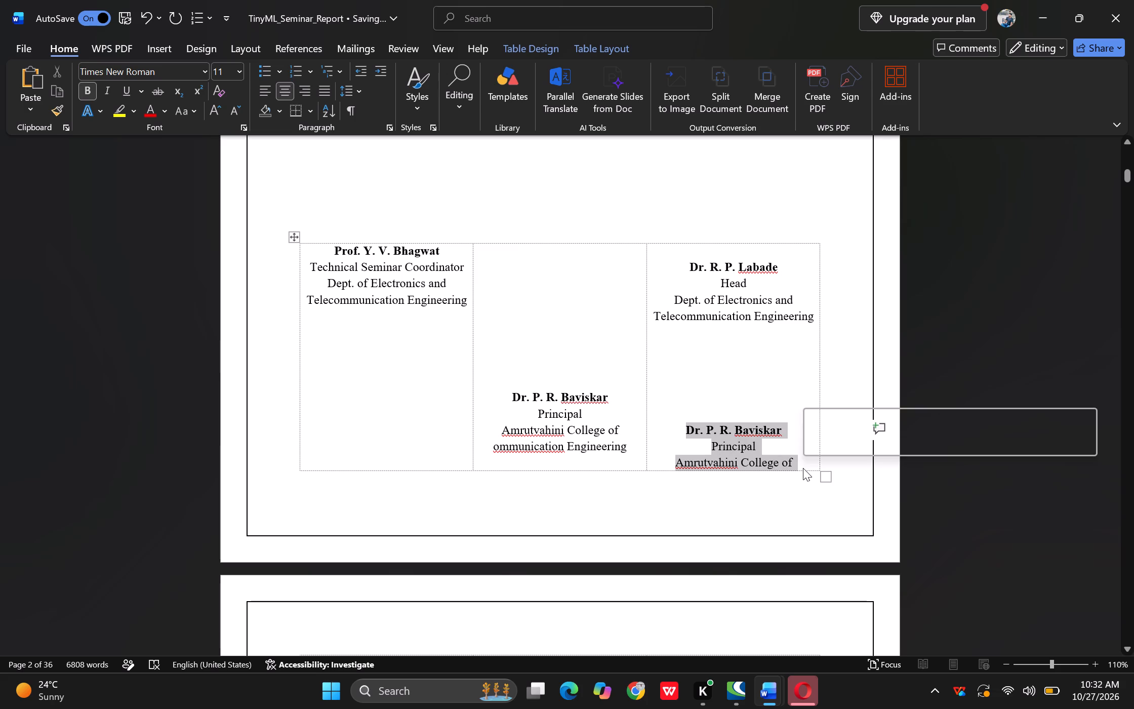
{"action": "key", "text": "BackSpace"}
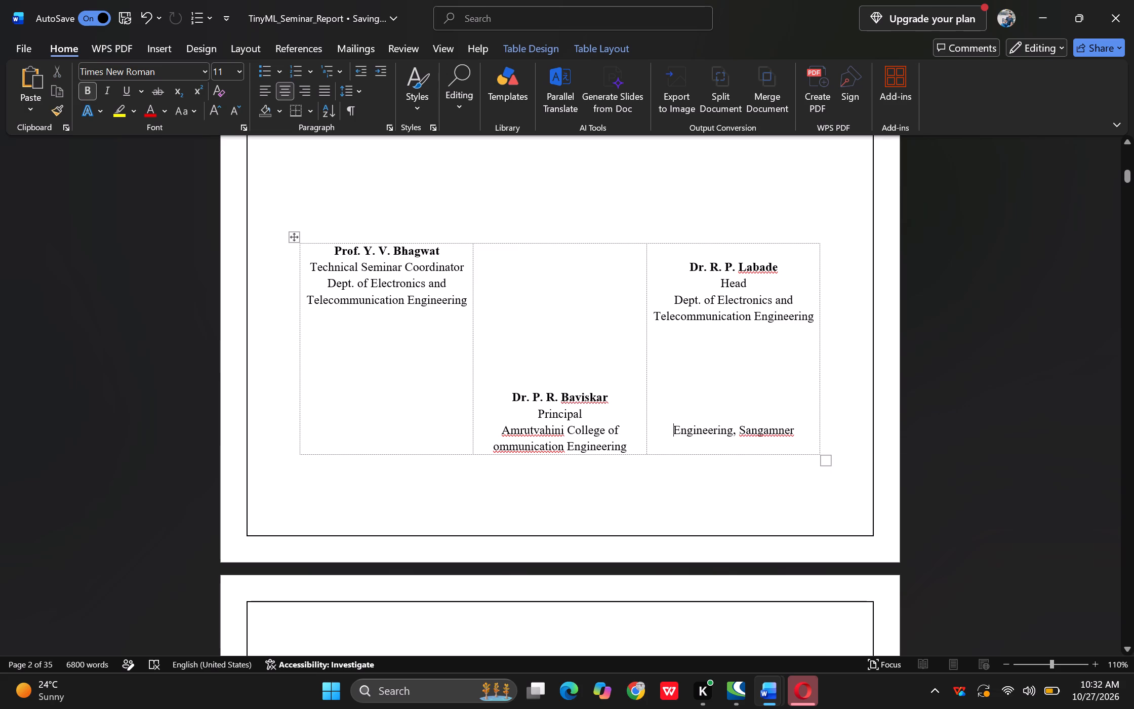
Delete the leftover line "Engineering, Sangamner" from the third column of the signature table.
{"action": "key", "text": "Down"}
{"action": "key", "text": "BackSpace"}
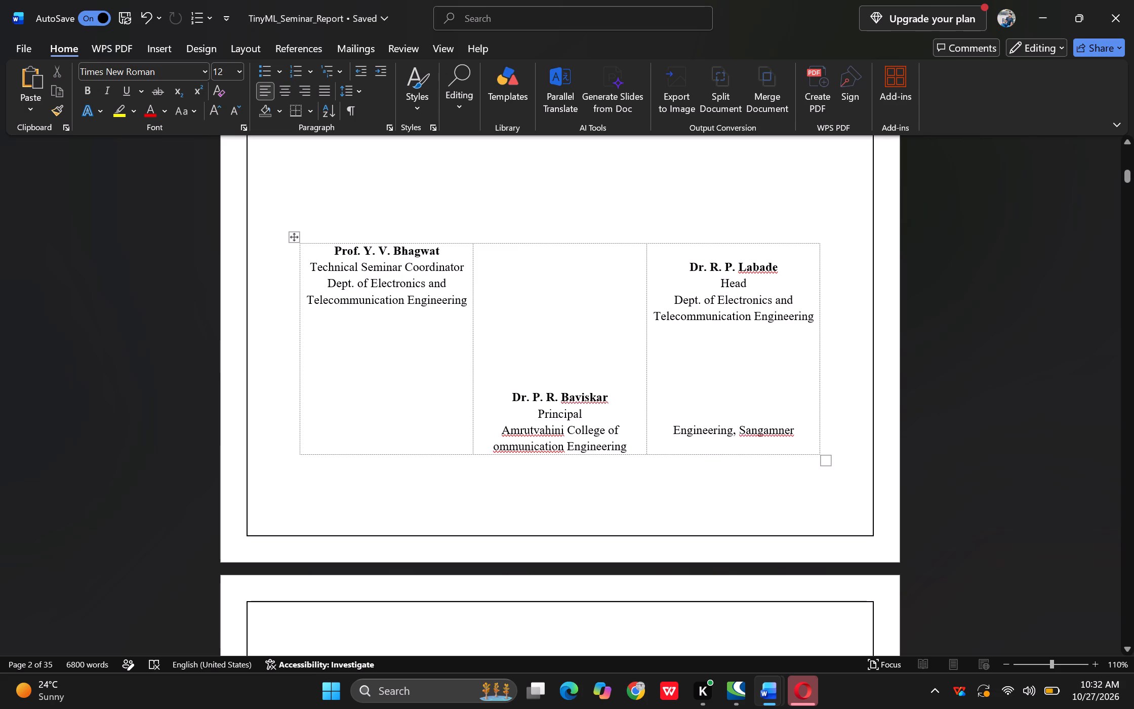
{"action": "left_click_drag", "start_coordinate": [801, 434], "coordinate": [662, 426]}
{"action": "key", "text": "BackSpace"}
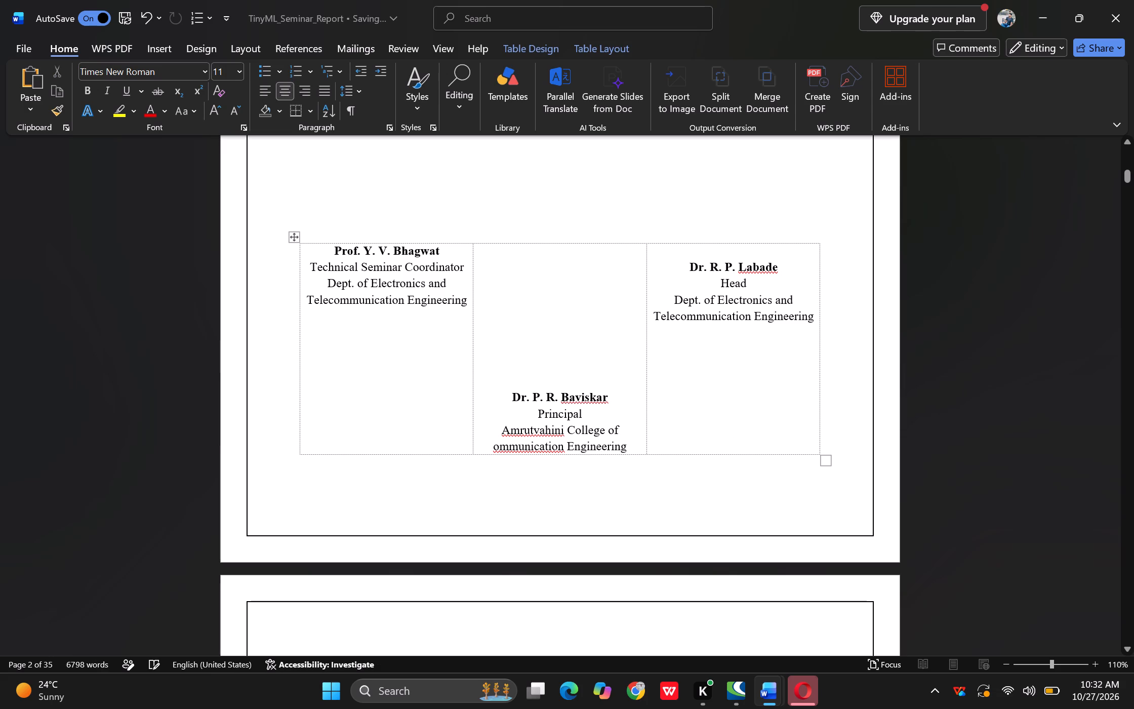
Remove the blank line above the Head's name in the third column so it starts on the cell's first line.
{"action": "left_click", "coordinate": [684, 268]}
{"action": "key", "text": "BackSpace"}
{"action": "key", "text": "BackSpace"}
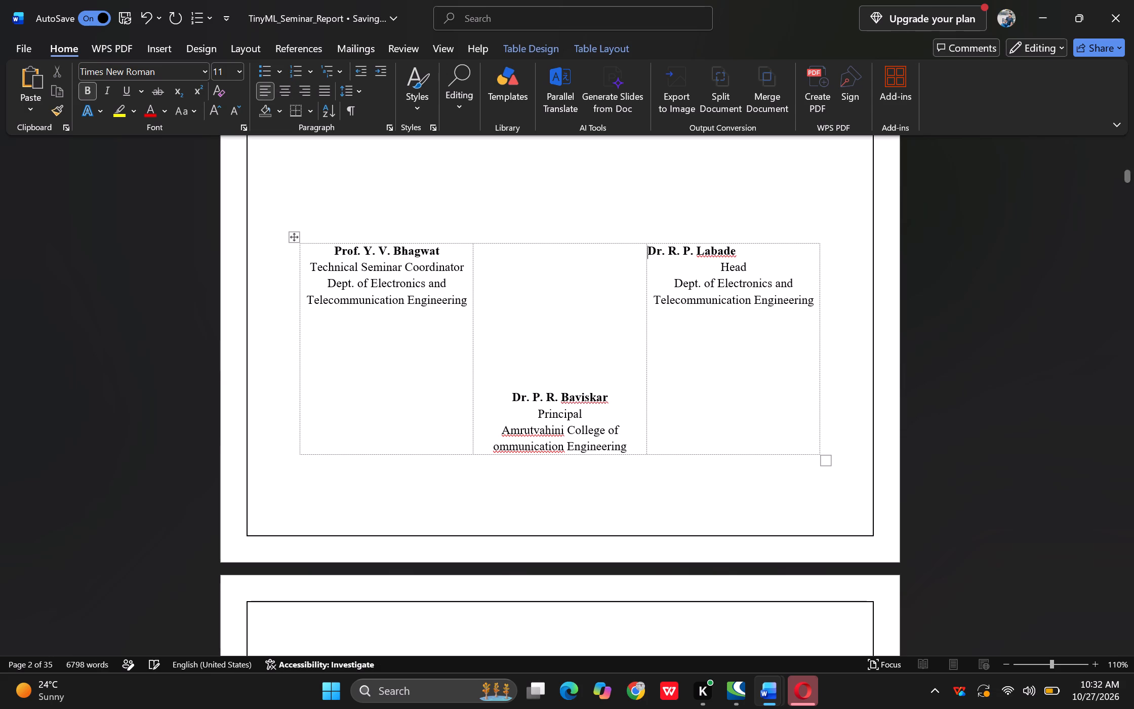
Indent the Head's name with twelve spaces so it sits roughly centred above the "Head" line.
{"action": "key", "text": "space"}
{"action": "key", "text": "space"}
{"action": "key", "text": "space"}
{"action": "key", "text": "space"}
{"action": "key", "text": "space"}
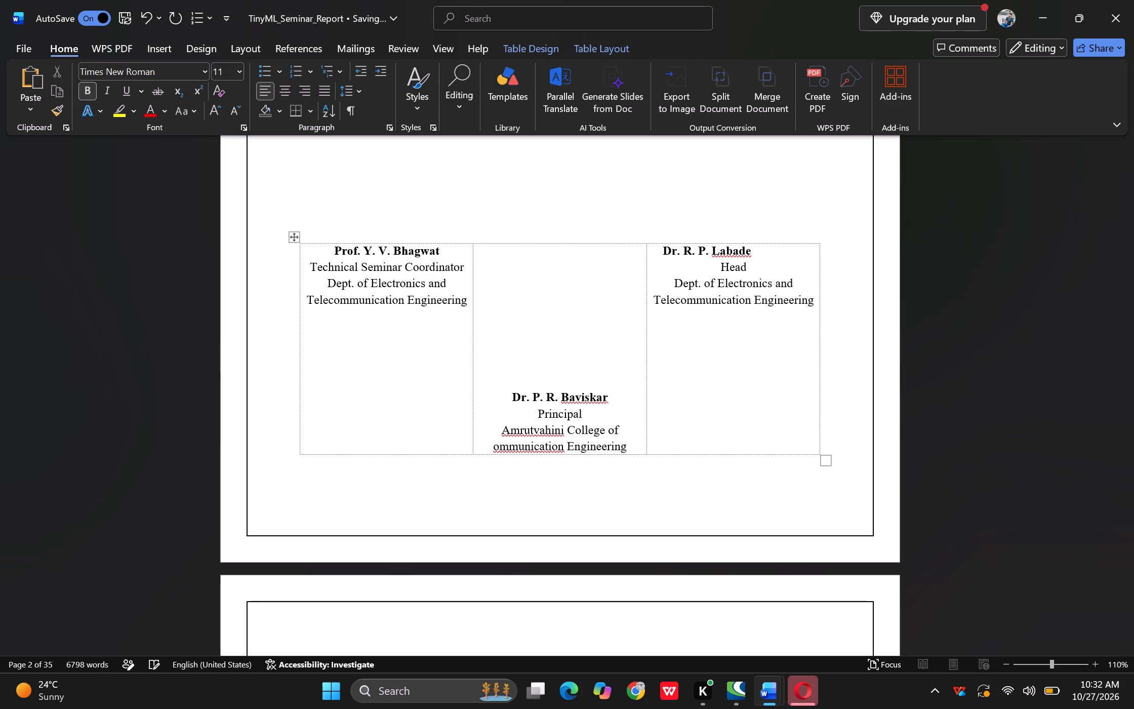
{"action": "key", "text": "space"}
{"action": "key", "text": "space"}
{"action": "key", "text": "space"}
{"action": "key", "text": "space"}
{"action": "key", "text": "space"}
{"action": "key", "text": "space"}
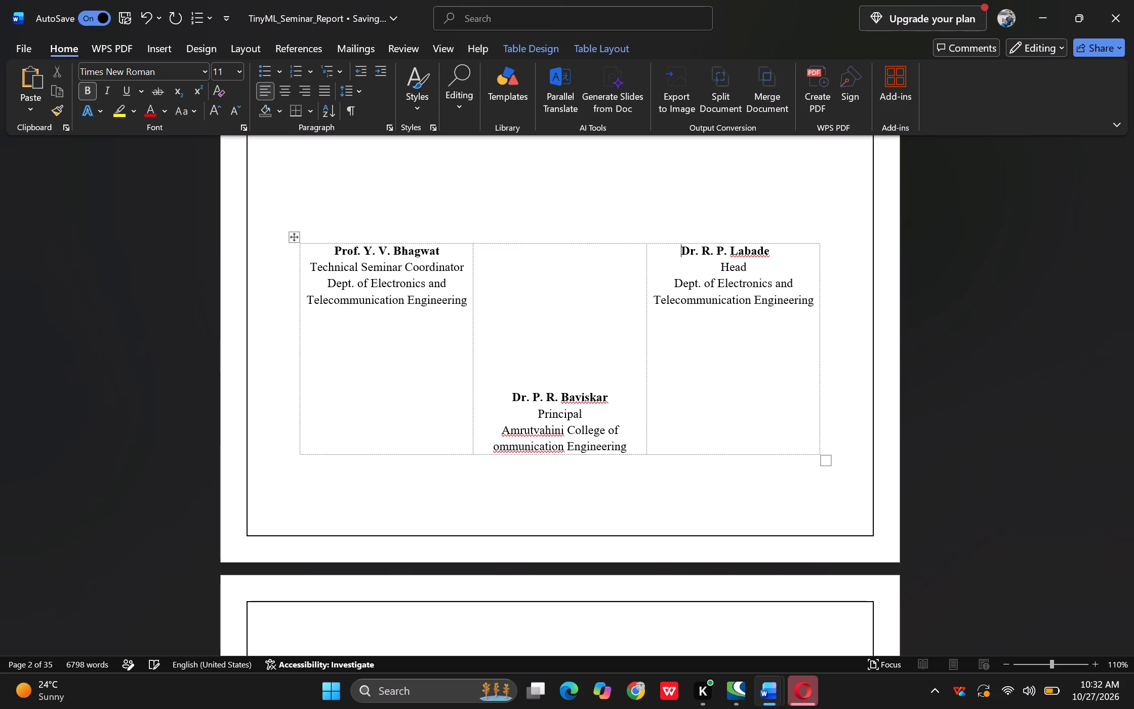
{"action": "key", "text": "space"}
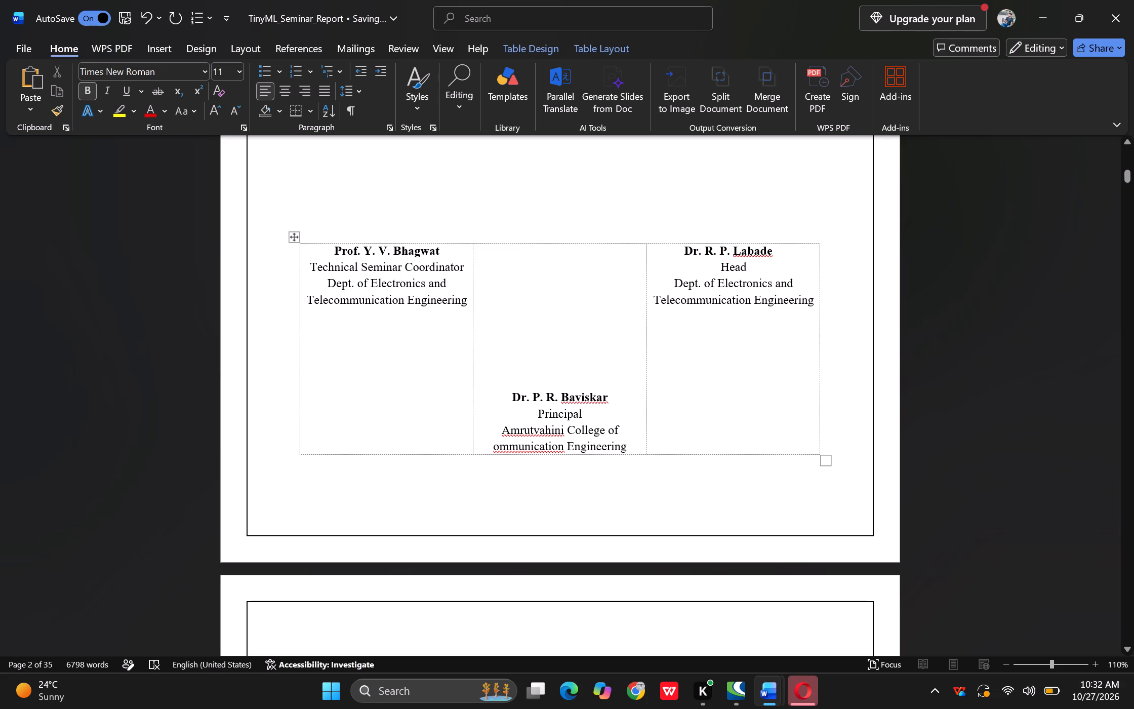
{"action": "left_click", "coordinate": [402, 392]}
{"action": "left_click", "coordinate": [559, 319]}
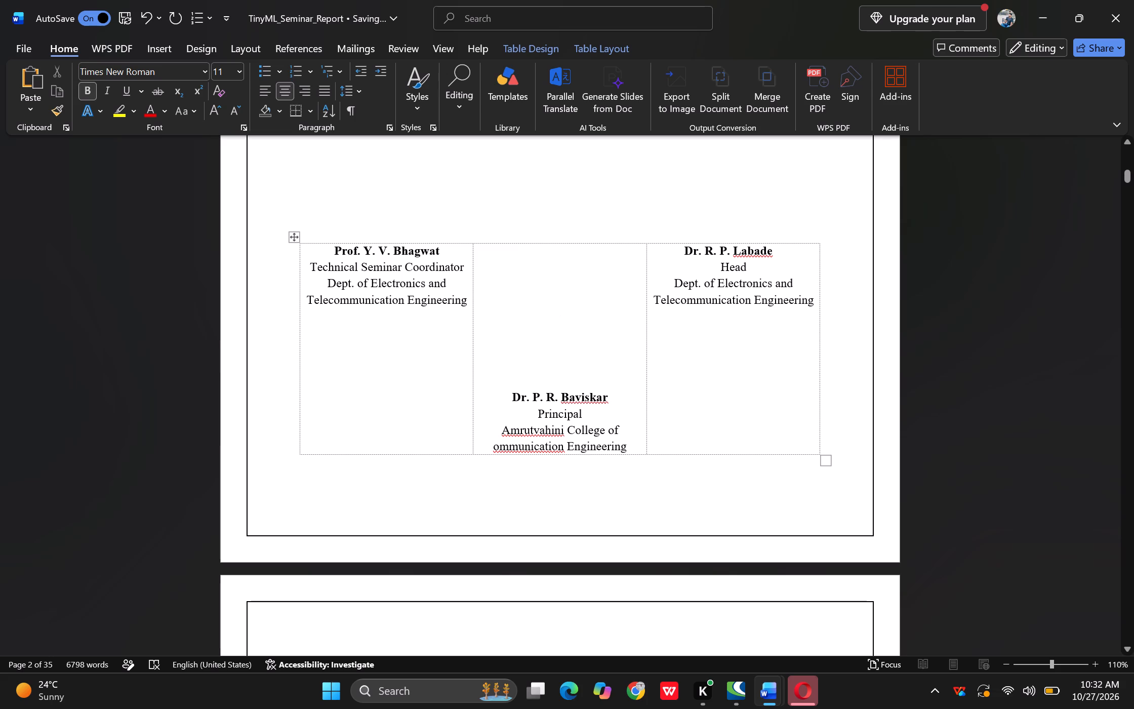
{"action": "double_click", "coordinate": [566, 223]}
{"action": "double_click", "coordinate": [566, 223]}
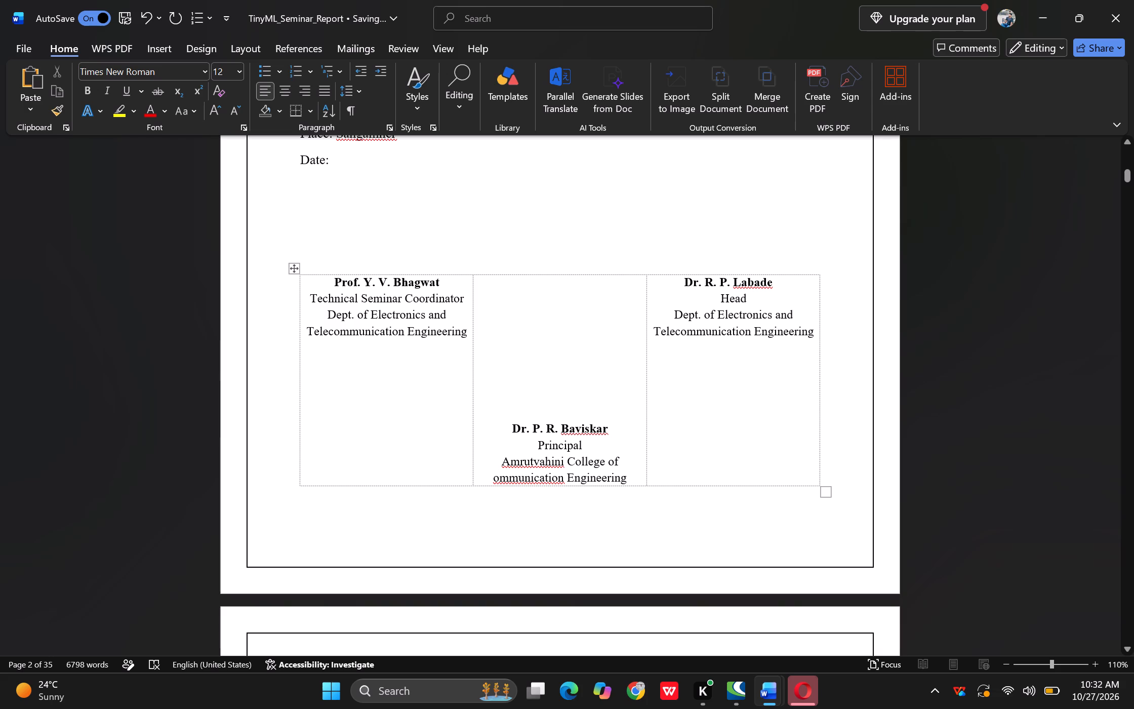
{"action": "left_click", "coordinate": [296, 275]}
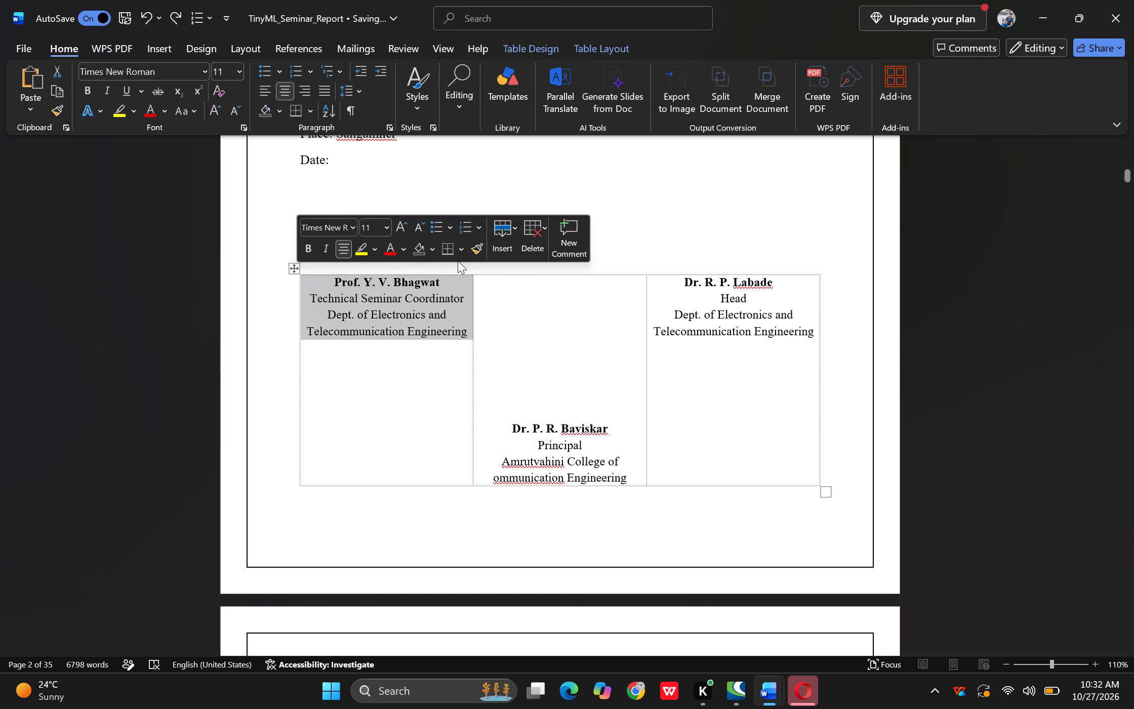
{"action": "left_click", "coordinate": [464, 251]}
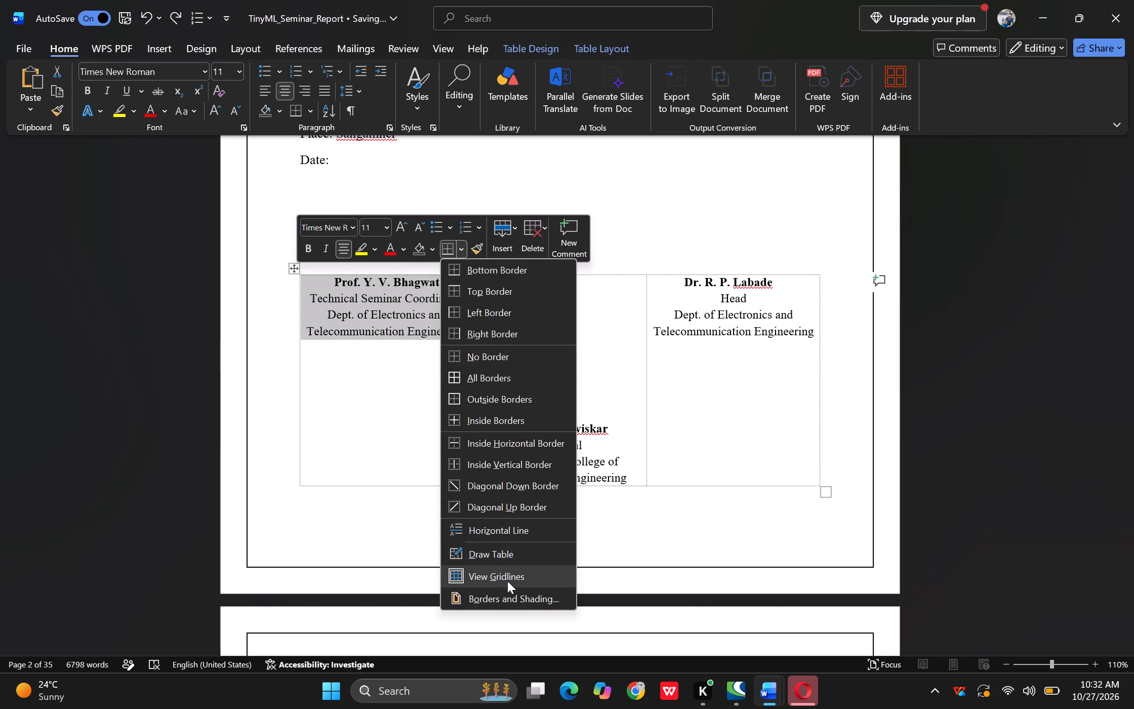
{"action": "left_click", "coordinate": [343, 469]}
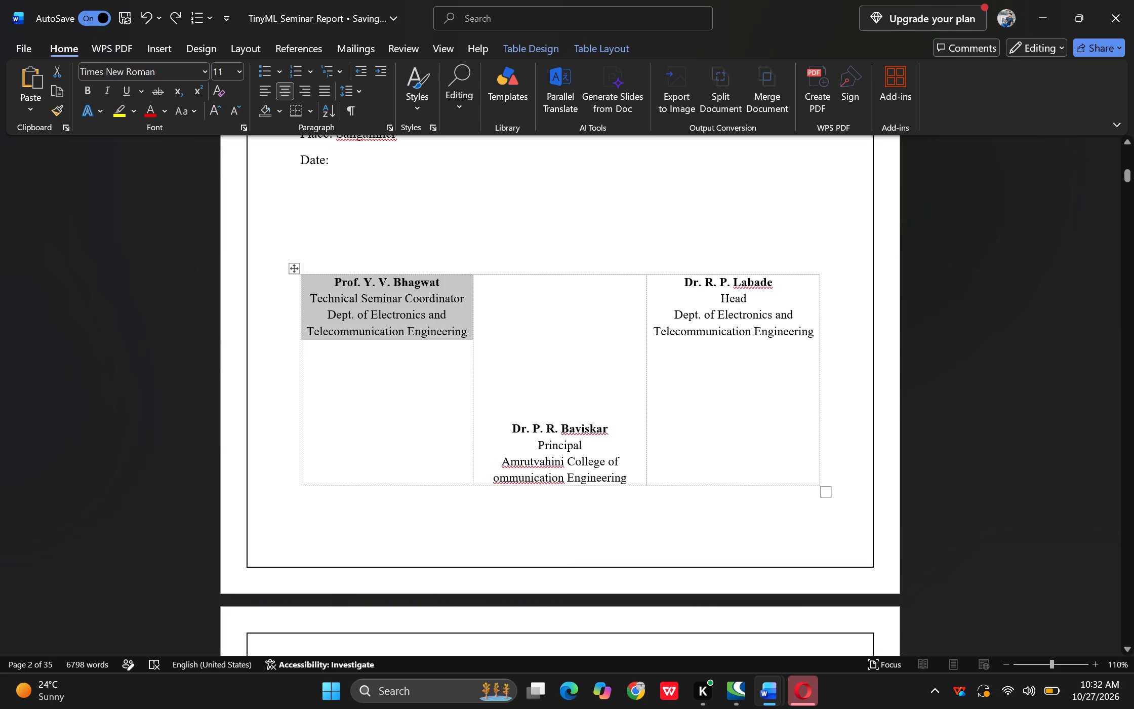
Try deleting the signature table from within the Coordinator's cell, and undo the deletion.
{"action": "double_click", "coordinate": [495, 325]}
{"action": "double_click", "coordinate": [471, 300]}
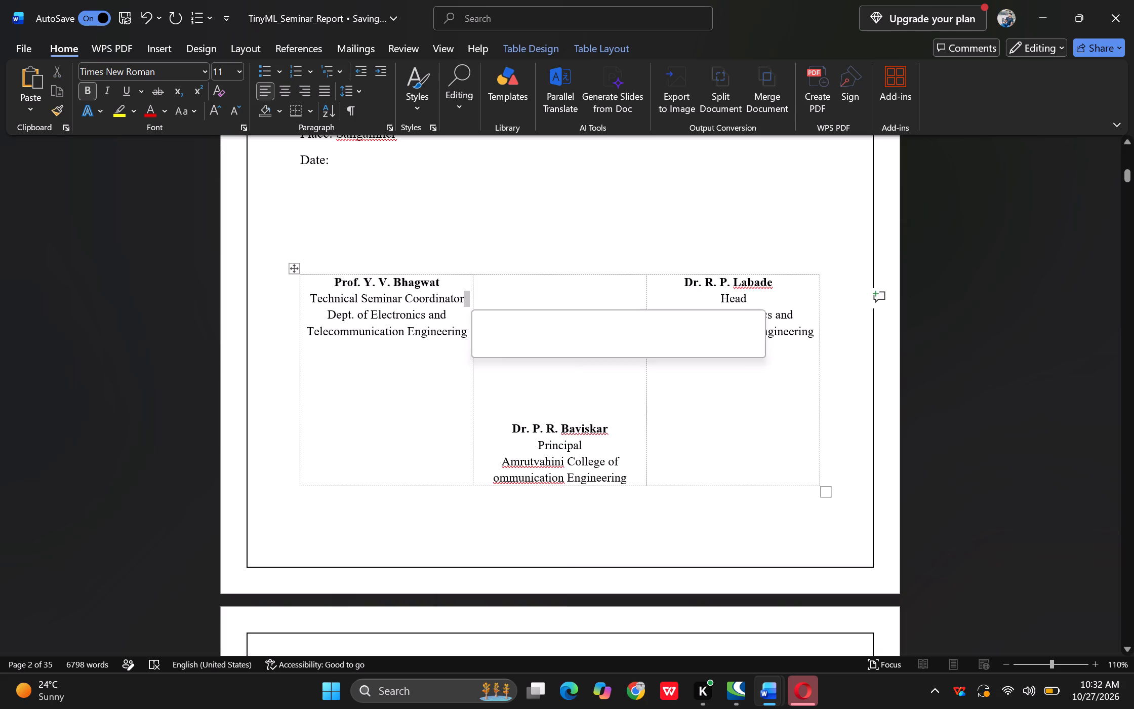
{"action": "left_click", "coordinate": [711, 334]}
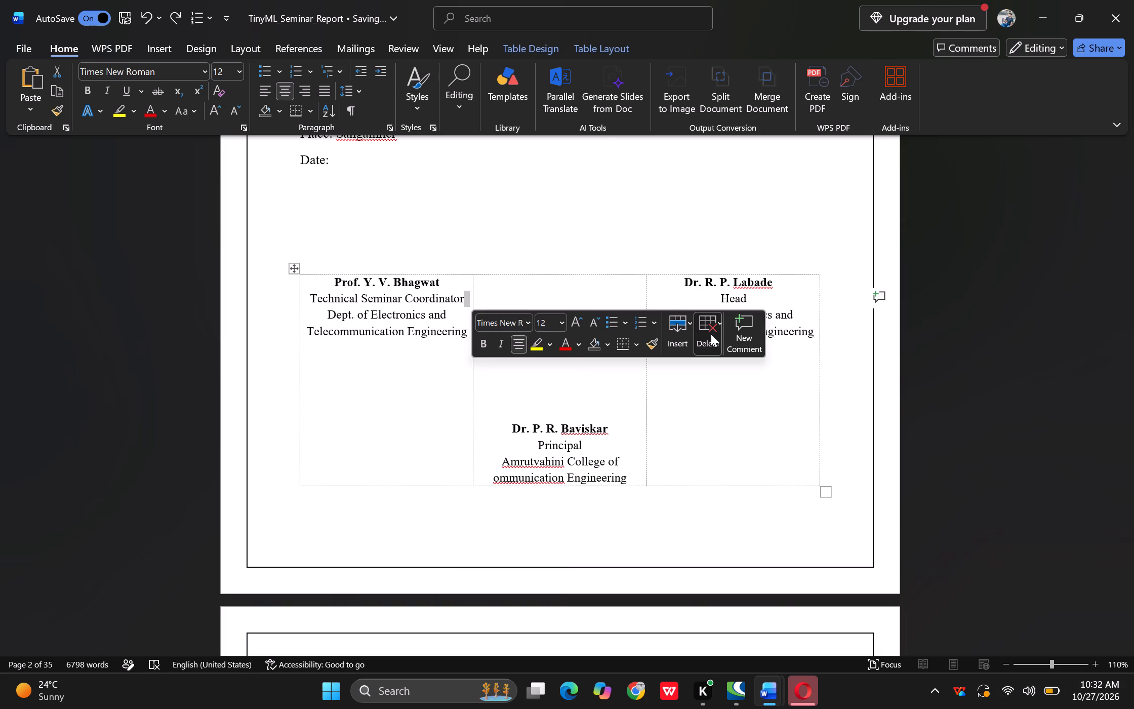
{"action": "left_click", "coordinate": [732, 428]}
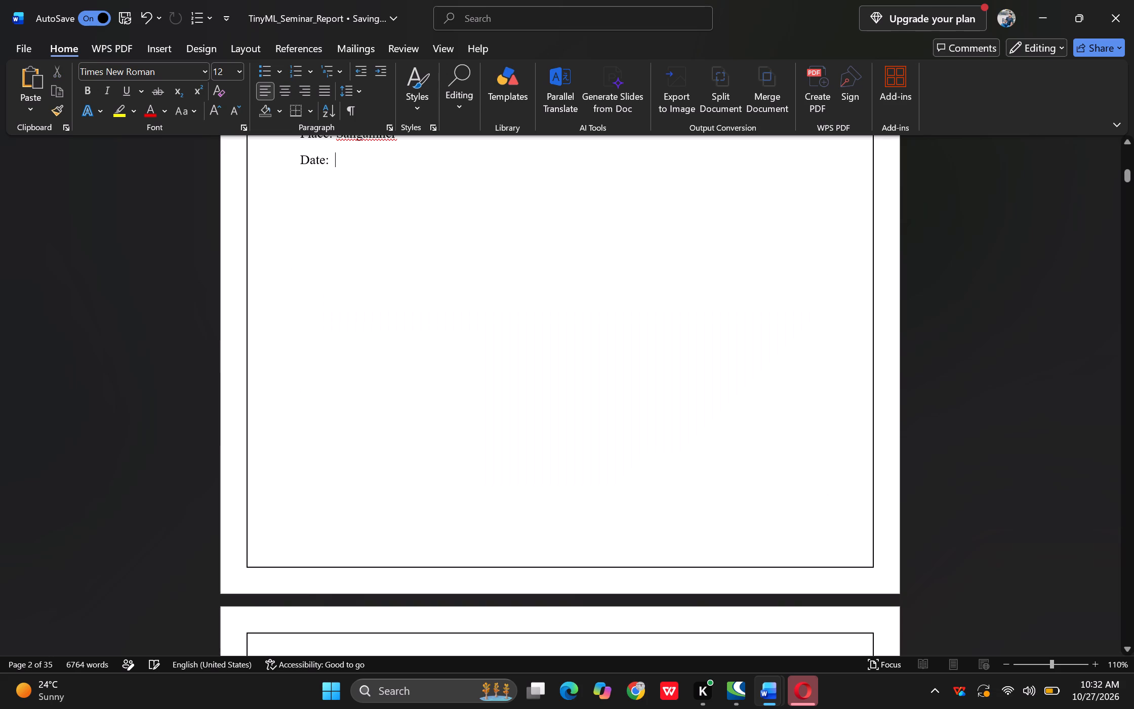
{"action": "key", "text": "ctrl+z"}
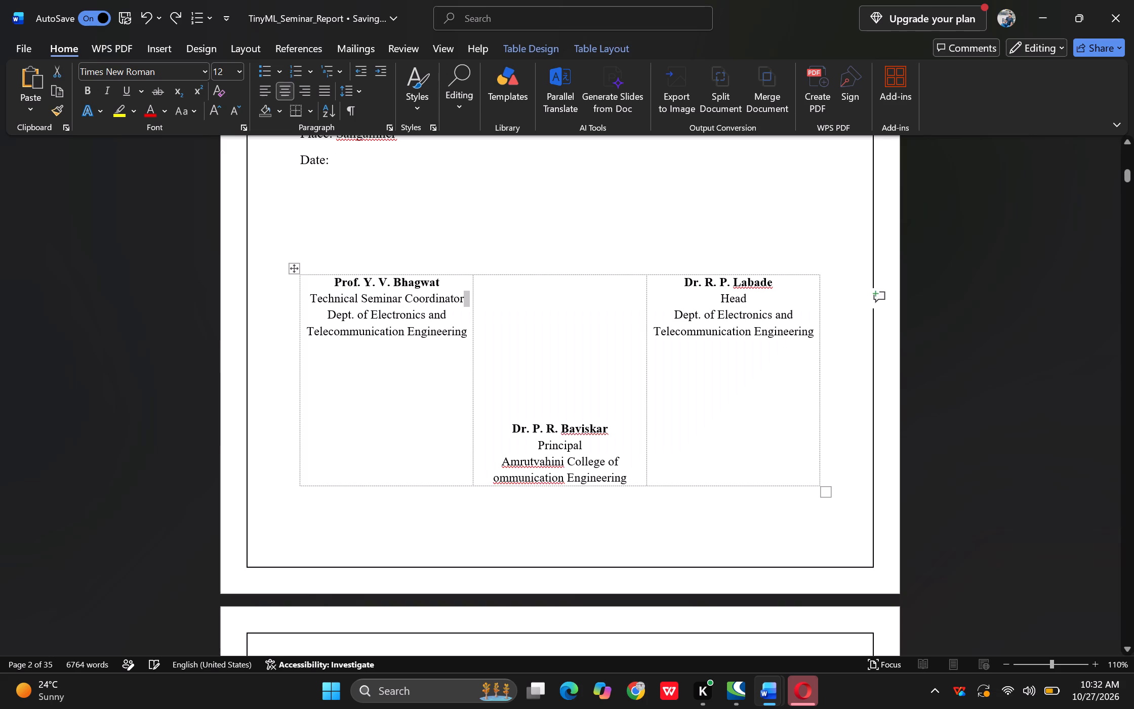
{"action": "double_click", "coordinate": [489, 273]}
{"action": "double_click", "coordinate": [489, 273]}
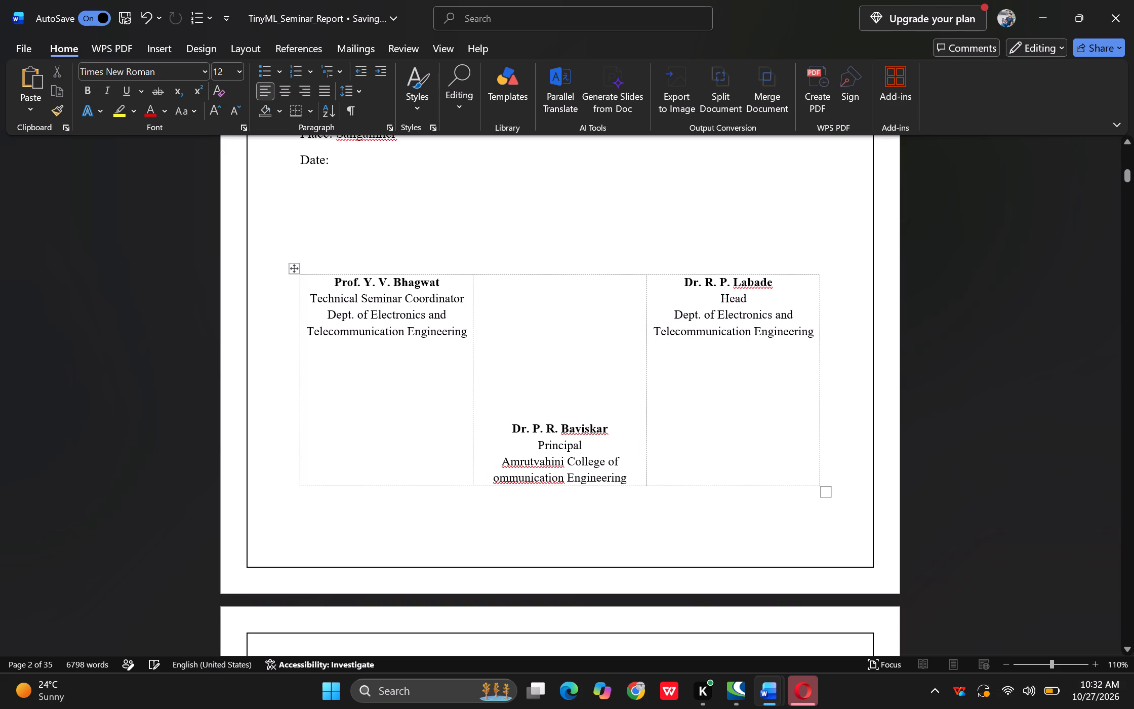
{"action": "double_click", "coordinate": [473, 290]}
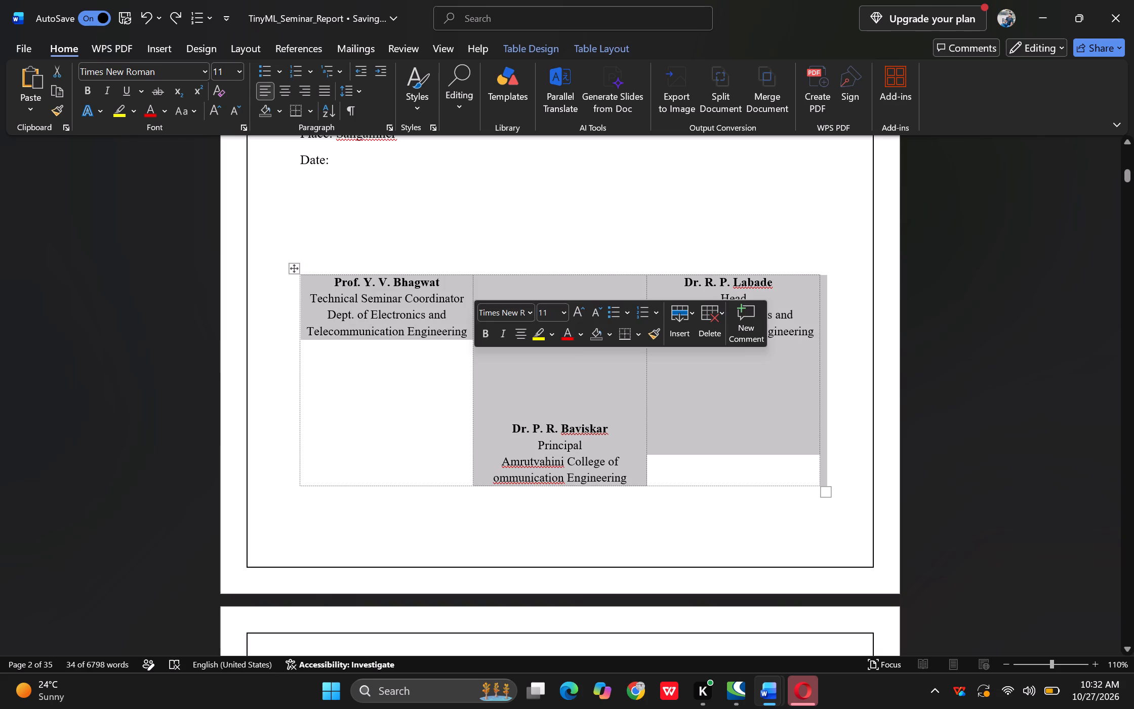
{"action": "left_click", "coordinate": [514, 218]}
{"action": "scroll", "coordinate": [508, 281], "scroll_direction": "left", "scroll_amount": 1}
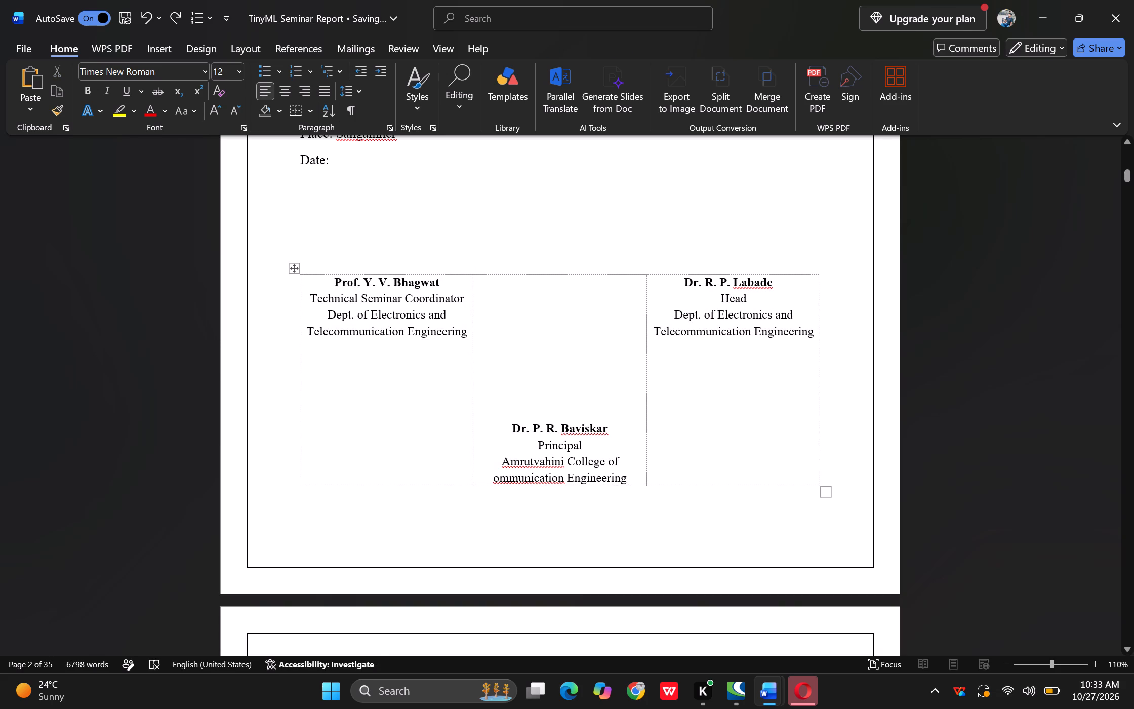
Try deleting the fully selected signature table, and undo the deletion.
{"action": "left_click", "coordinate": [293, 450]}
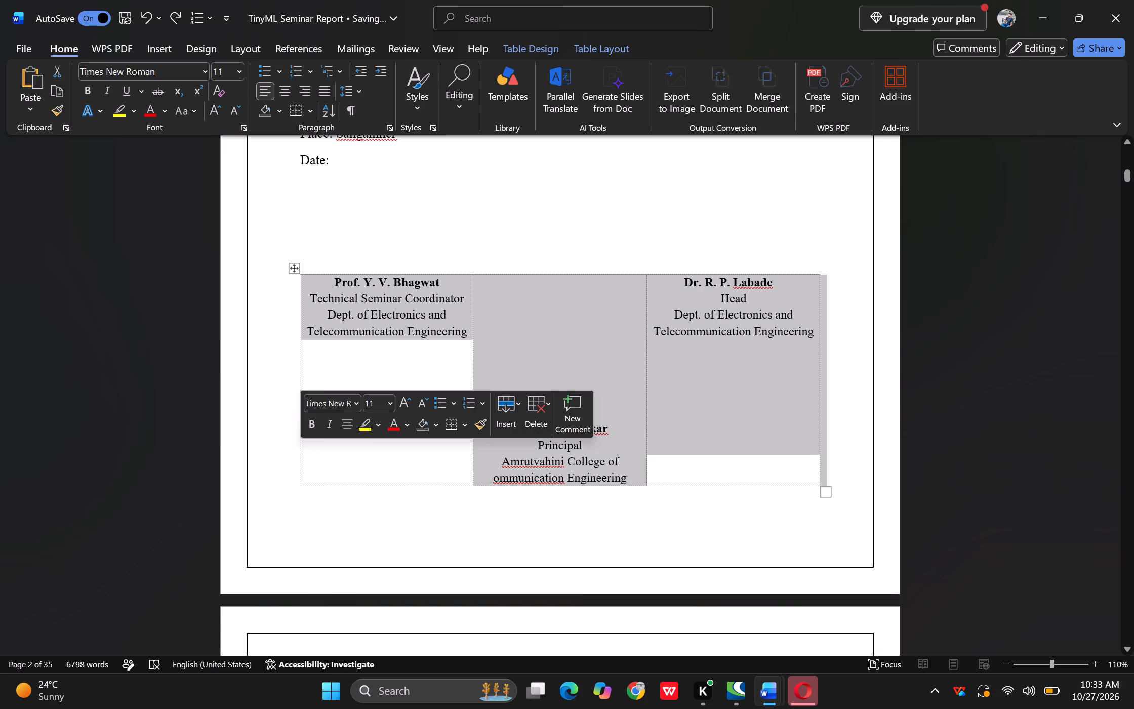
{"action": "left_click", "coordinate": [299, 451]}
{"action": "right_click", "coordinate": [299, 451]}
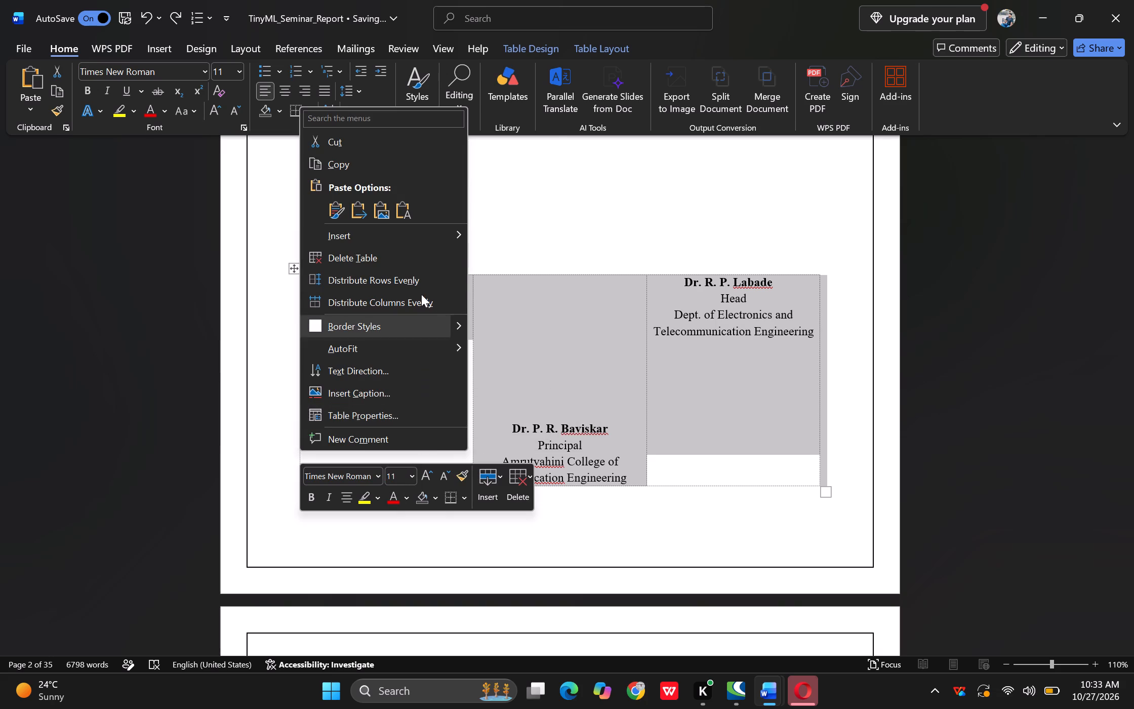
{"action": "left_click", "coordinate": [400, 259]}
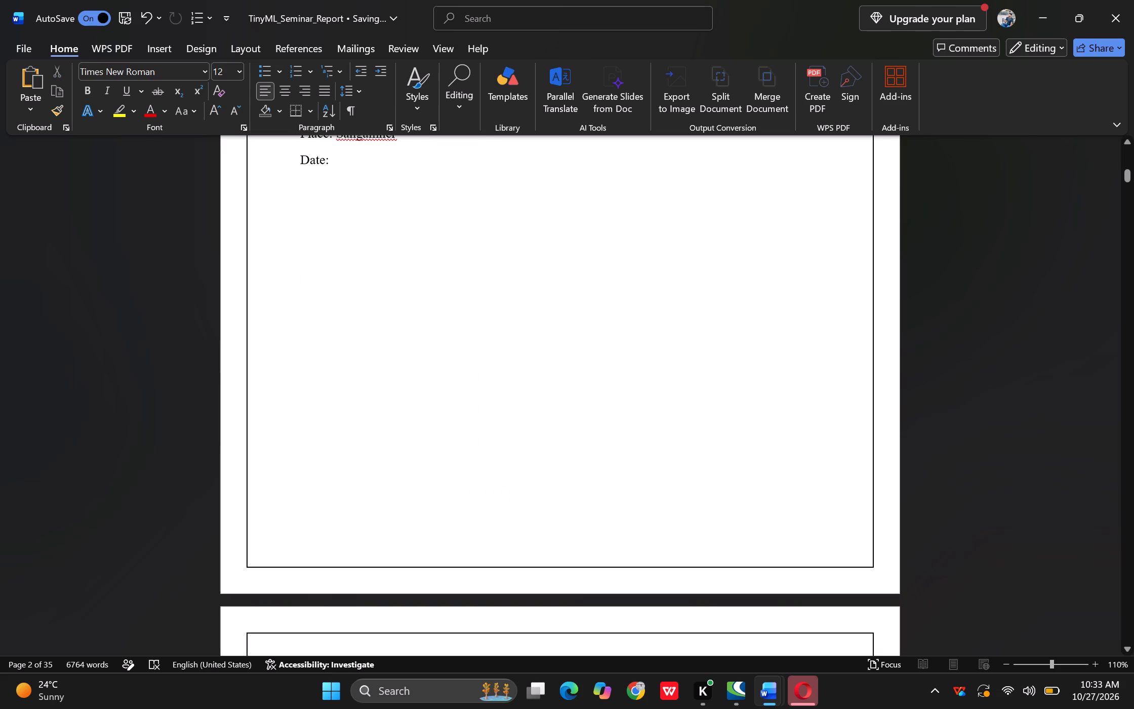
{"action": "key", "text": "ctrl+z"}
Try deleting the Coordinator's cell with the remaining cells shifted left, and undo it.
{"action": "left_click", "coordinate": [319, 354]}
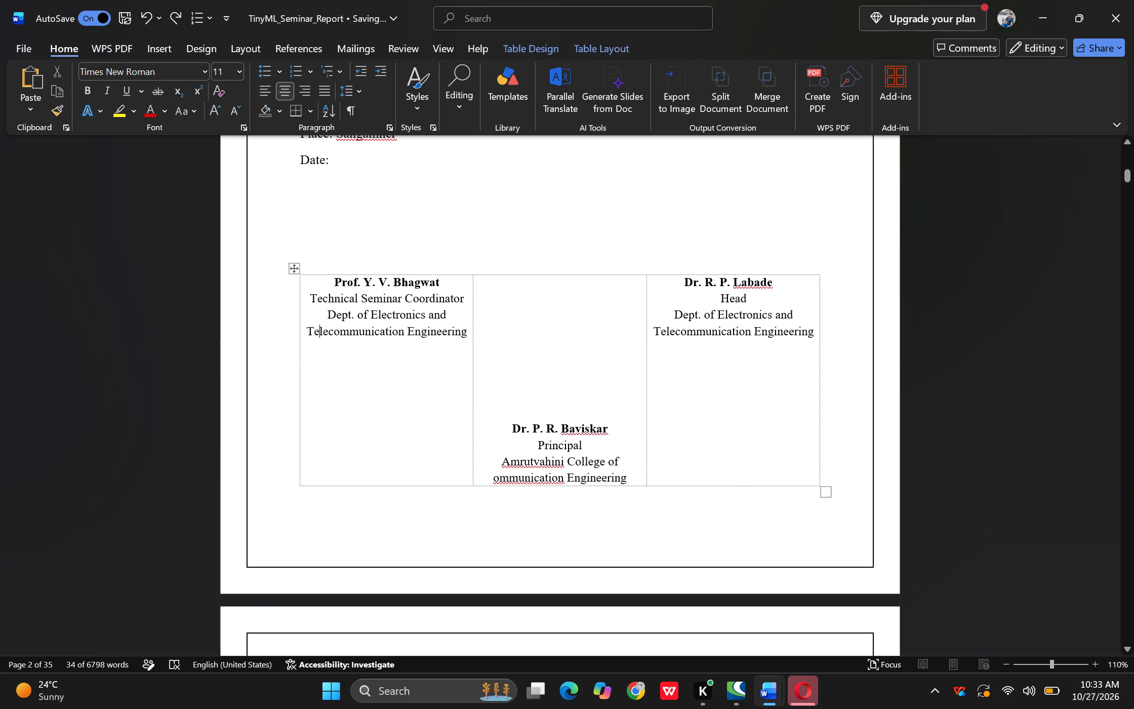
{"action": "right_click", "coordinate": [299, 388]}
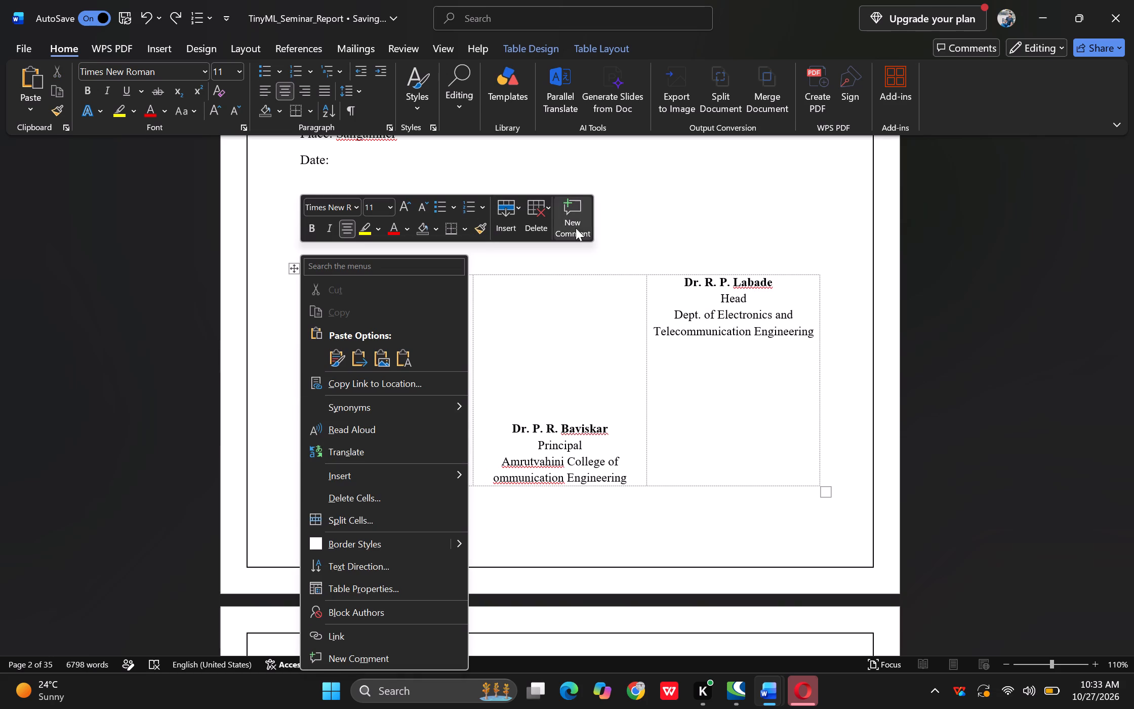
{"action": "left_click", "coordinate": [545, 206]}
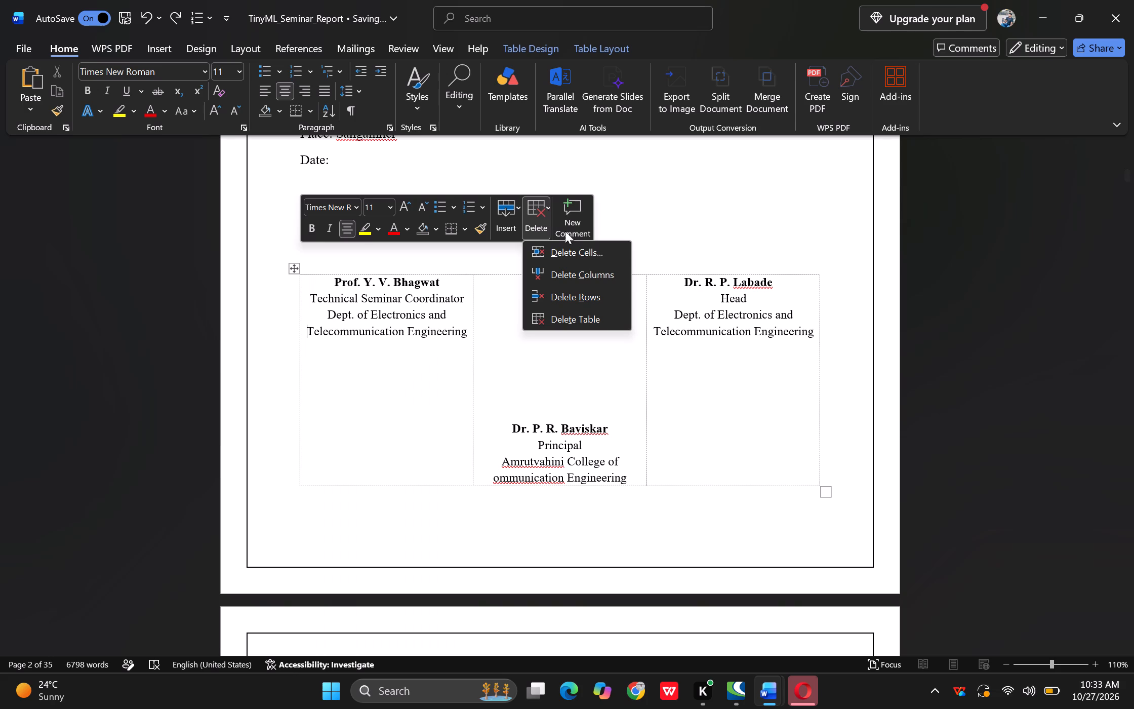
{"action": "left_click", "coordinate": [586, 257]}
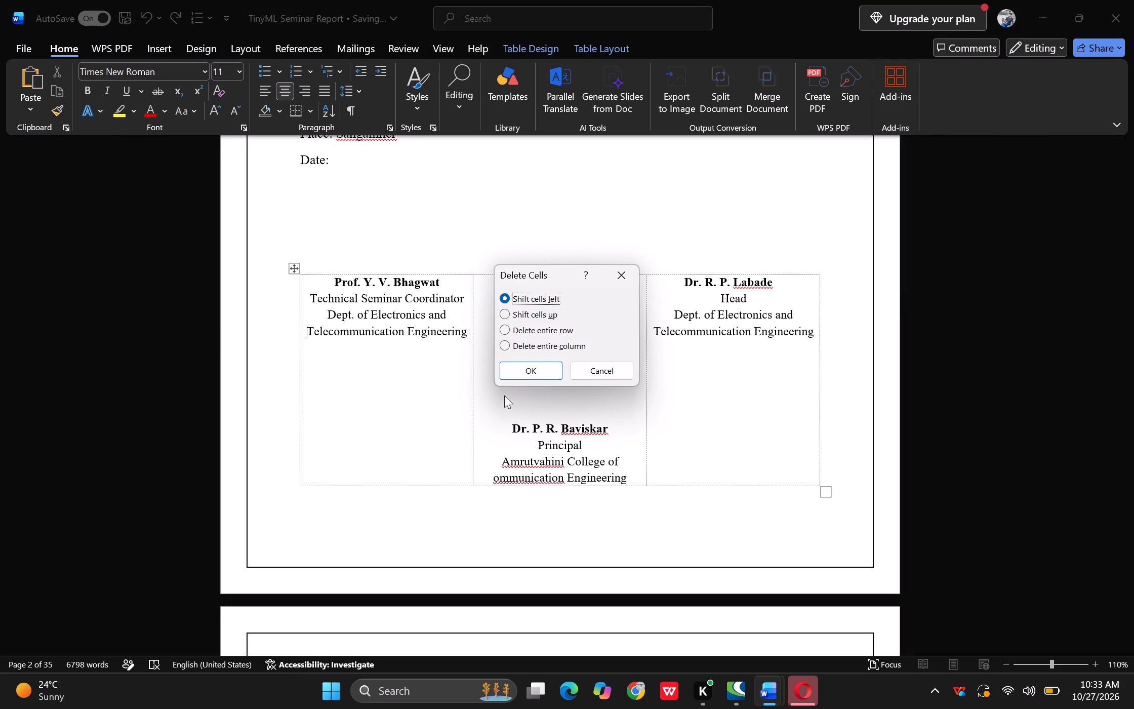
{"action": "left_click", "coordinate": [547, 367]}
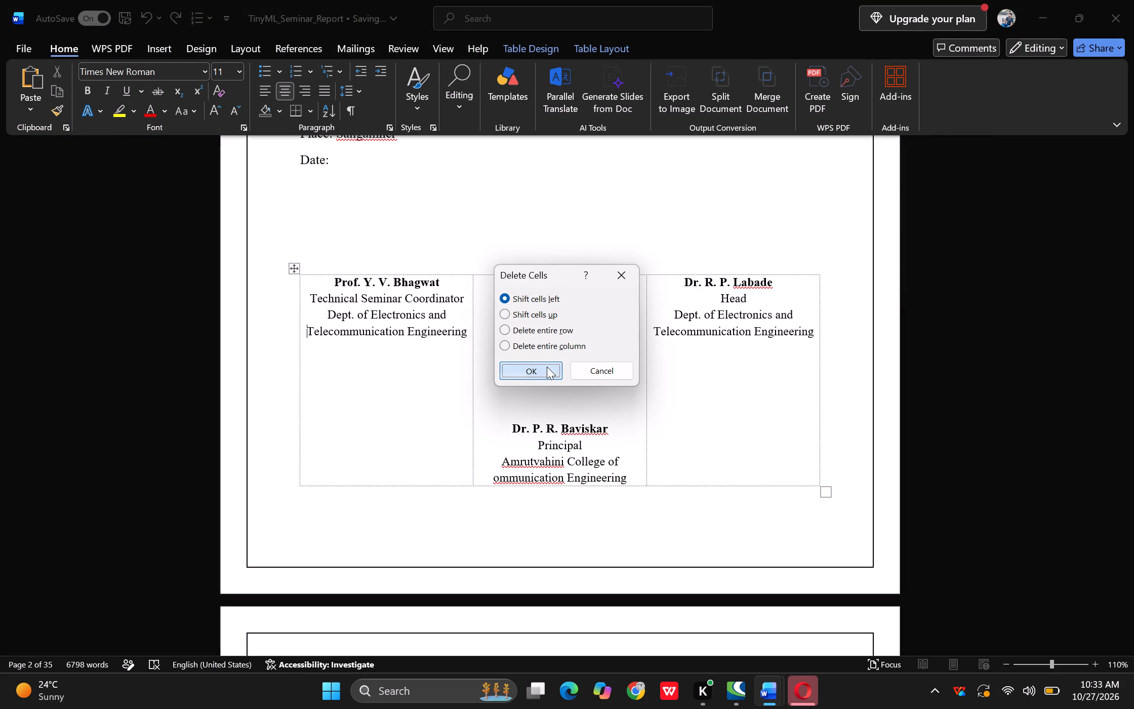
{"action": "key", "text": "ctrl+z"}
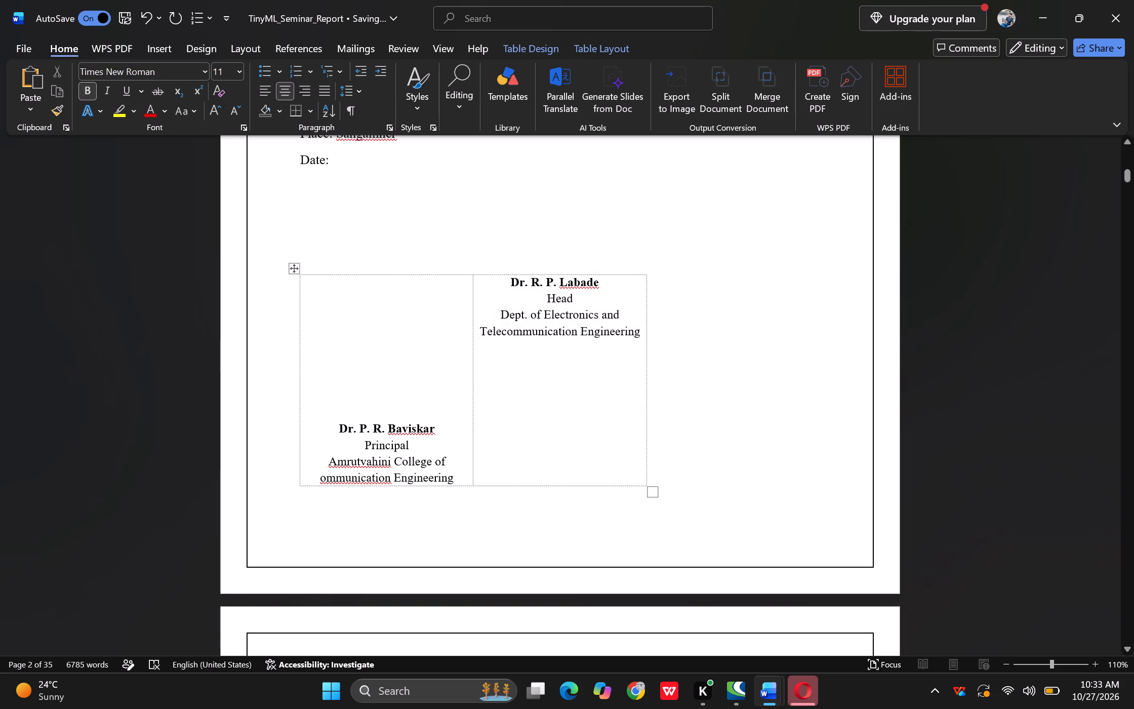
Select the whole signature table and open the table insertion options.
{"action": "right_click", "coordinate": [295, 269]}
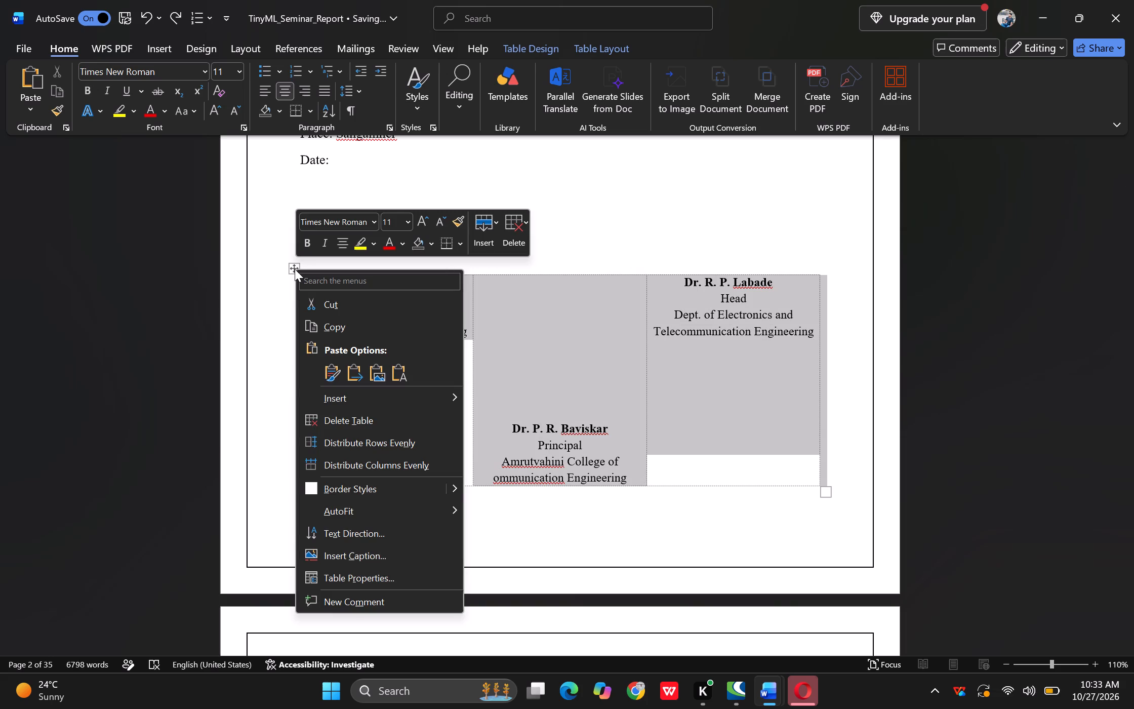
{"action": "left_click", "coordinate": [157, 49]}
{"action": "left_click", "coordinate": [118, 99]}
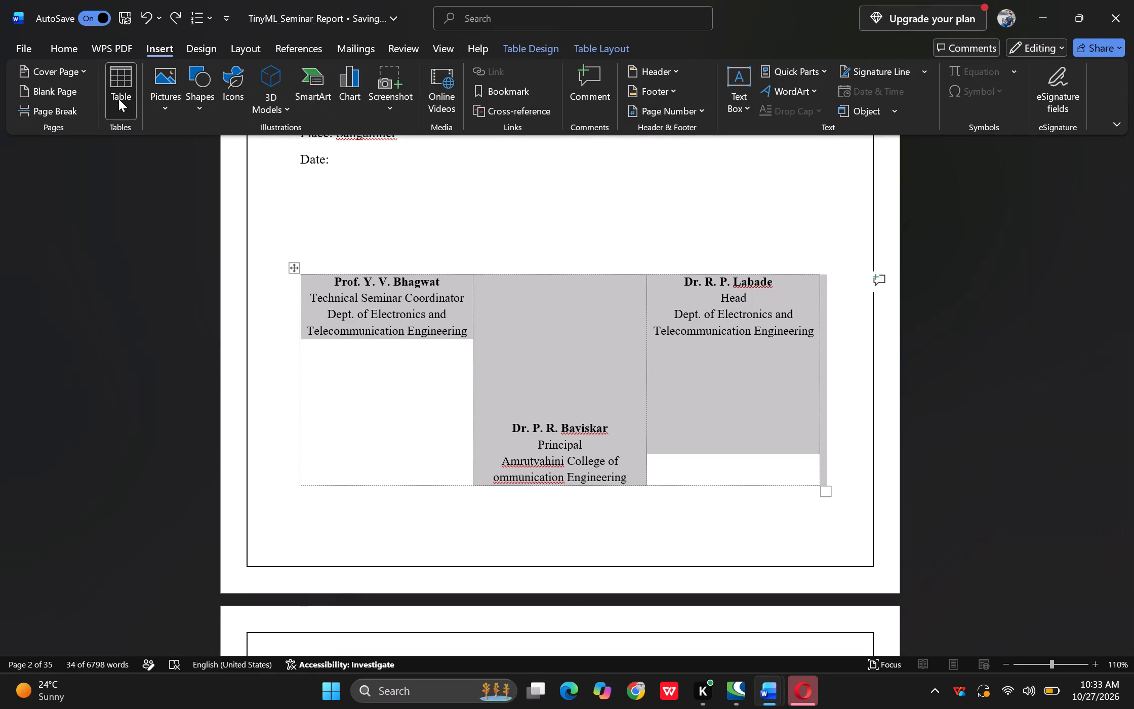
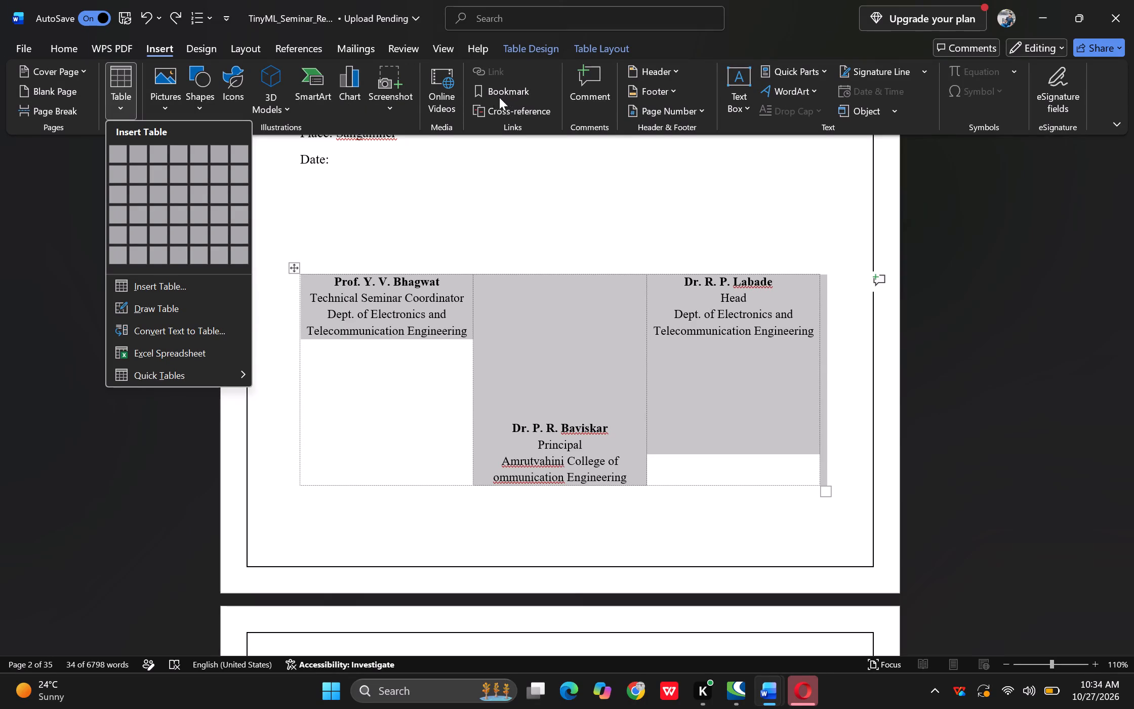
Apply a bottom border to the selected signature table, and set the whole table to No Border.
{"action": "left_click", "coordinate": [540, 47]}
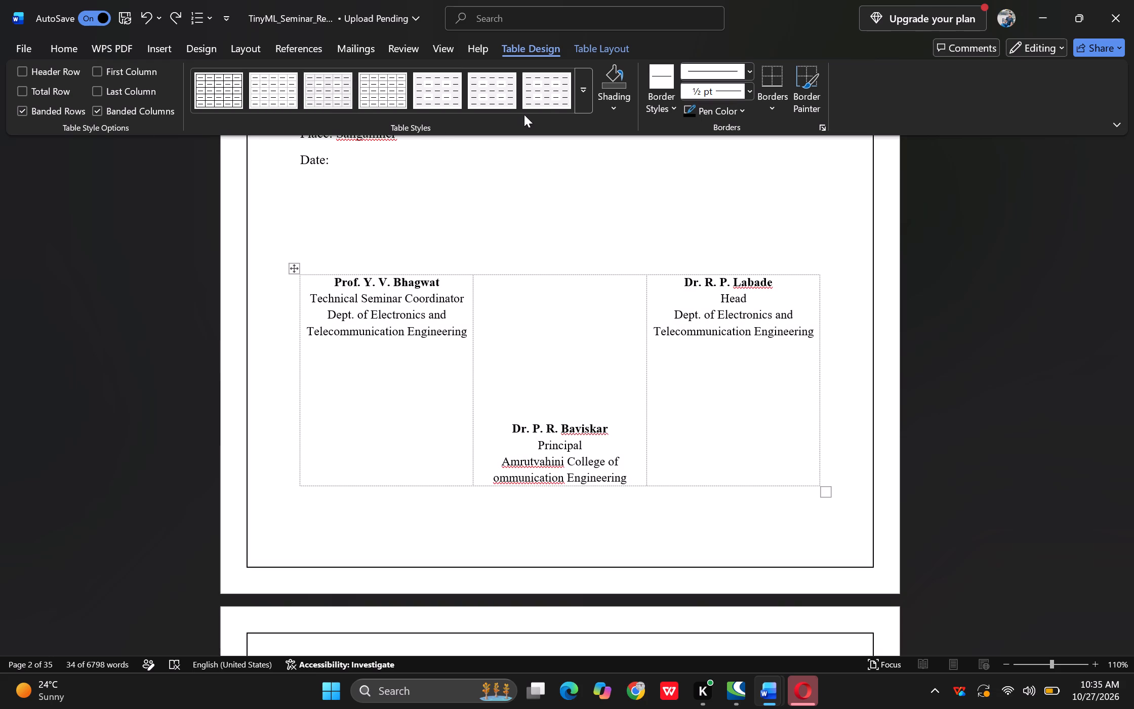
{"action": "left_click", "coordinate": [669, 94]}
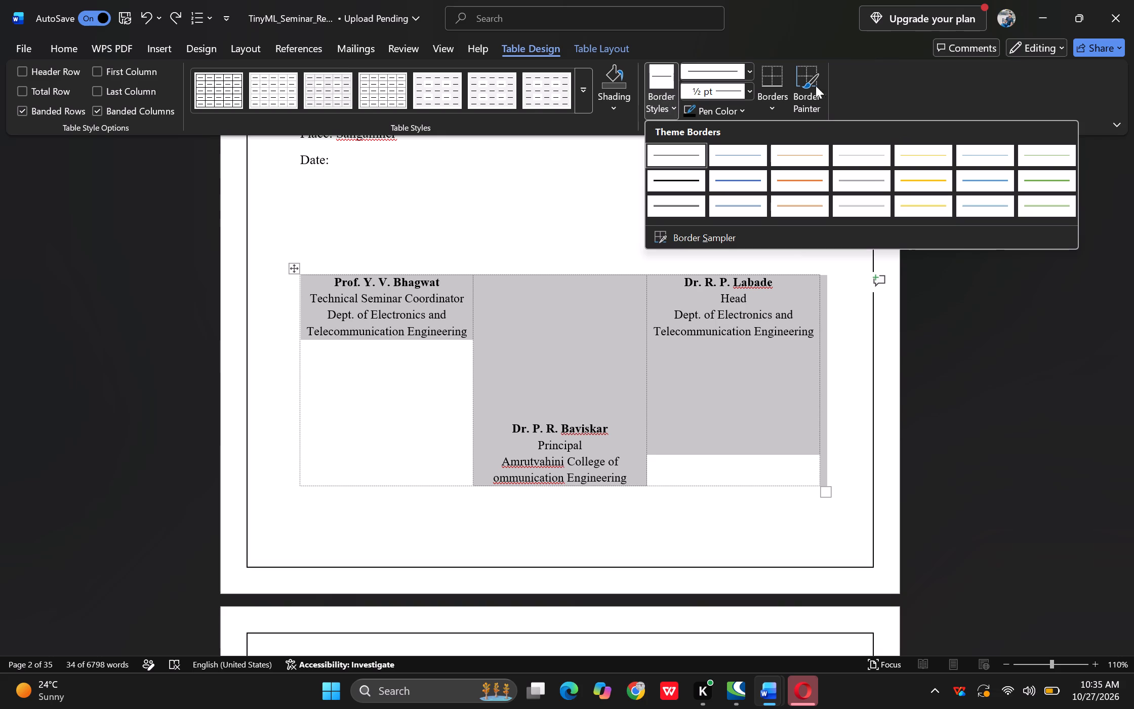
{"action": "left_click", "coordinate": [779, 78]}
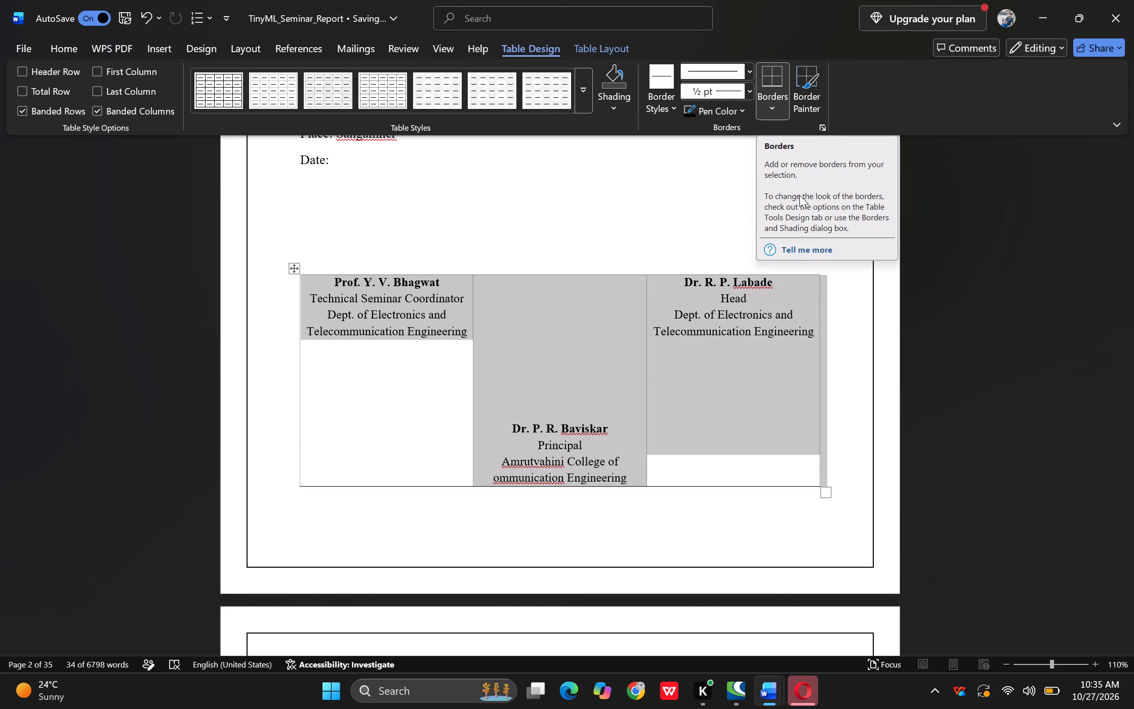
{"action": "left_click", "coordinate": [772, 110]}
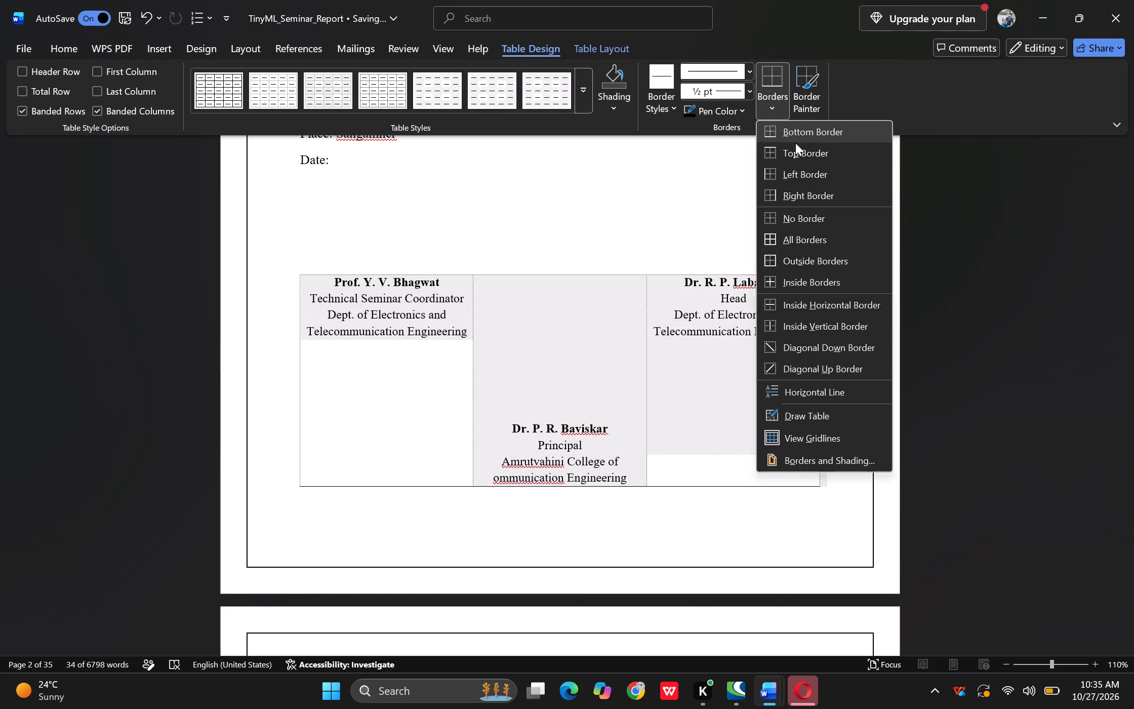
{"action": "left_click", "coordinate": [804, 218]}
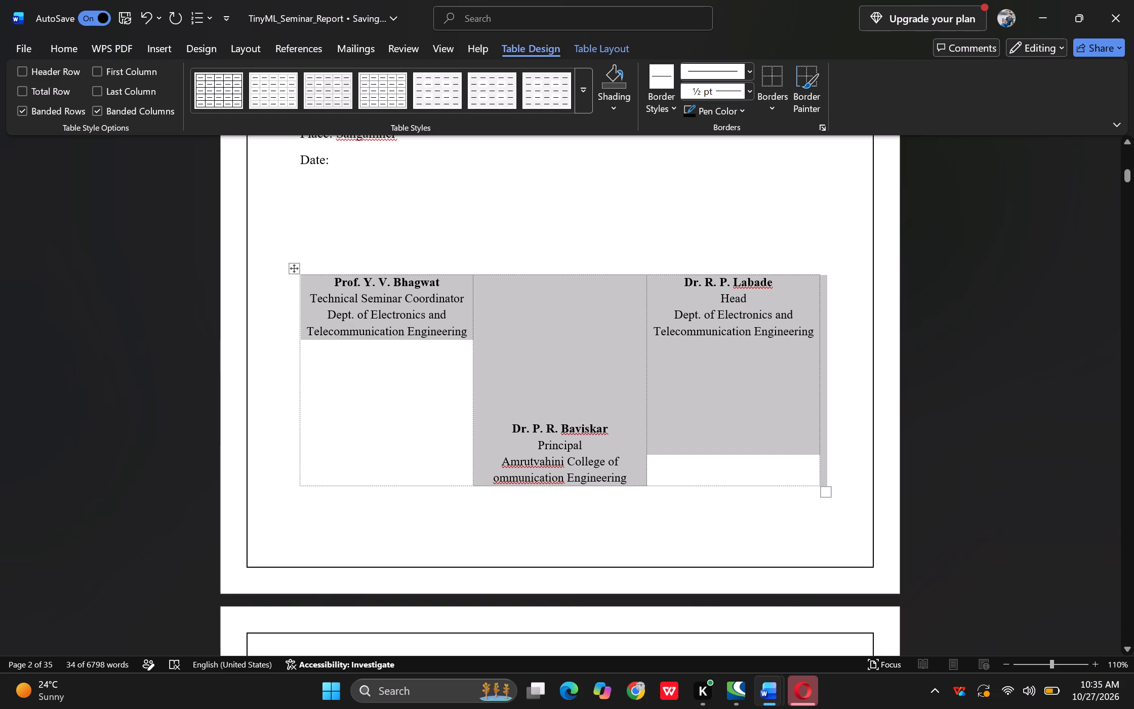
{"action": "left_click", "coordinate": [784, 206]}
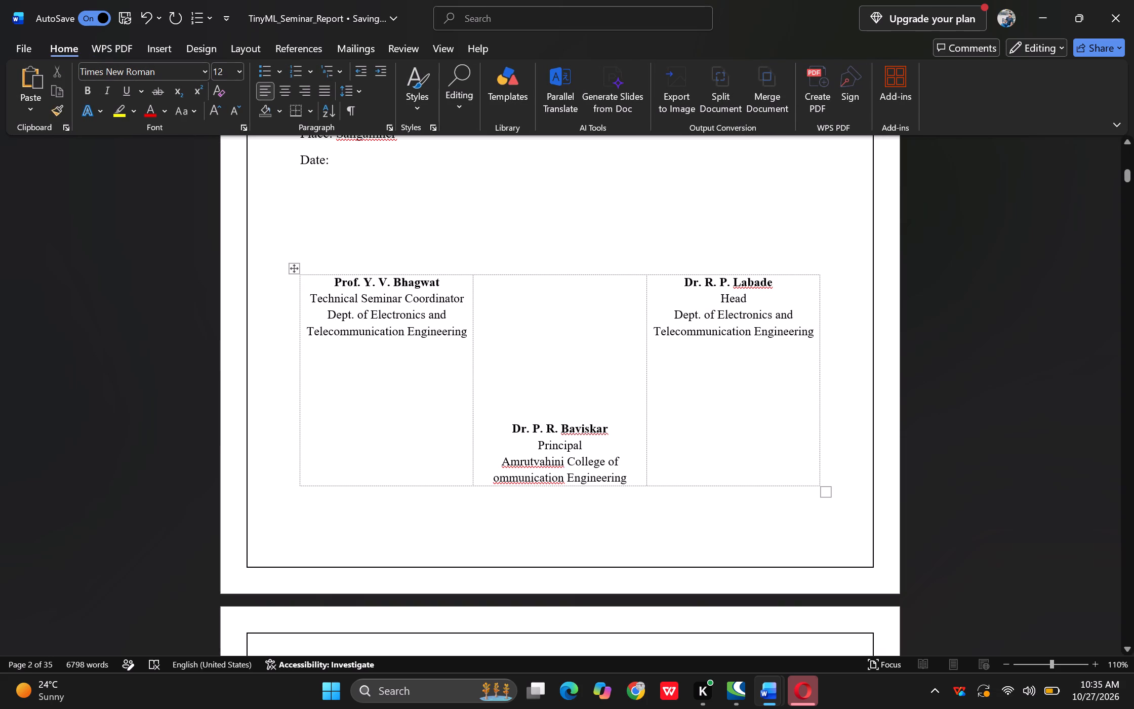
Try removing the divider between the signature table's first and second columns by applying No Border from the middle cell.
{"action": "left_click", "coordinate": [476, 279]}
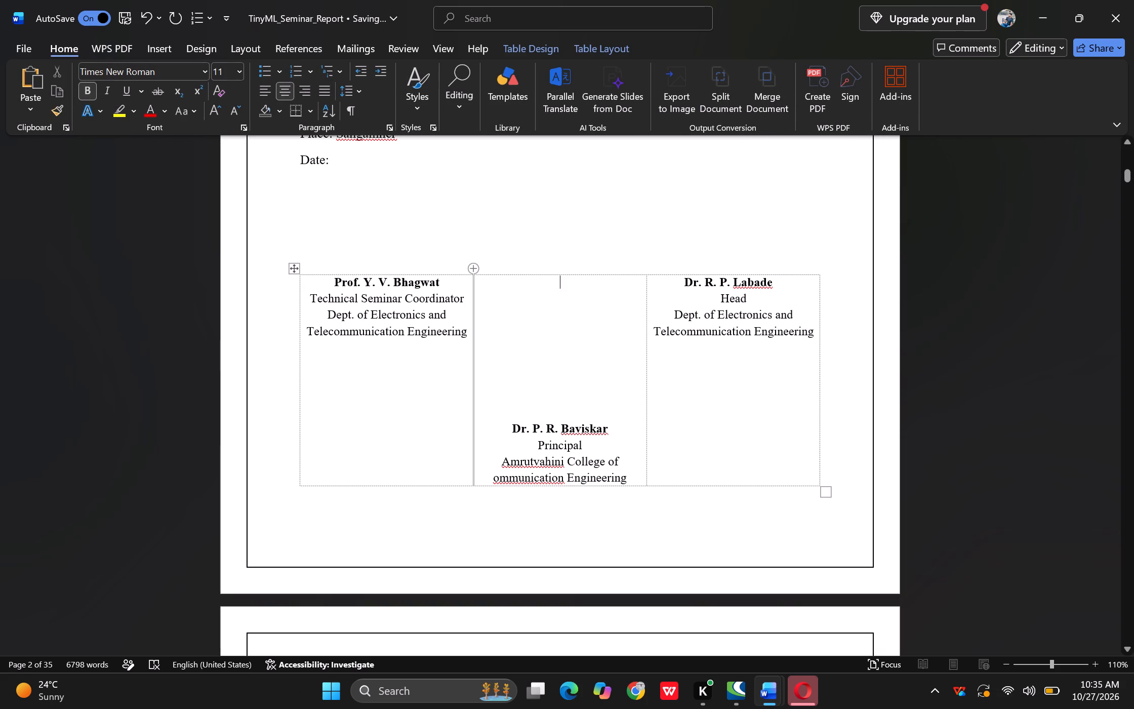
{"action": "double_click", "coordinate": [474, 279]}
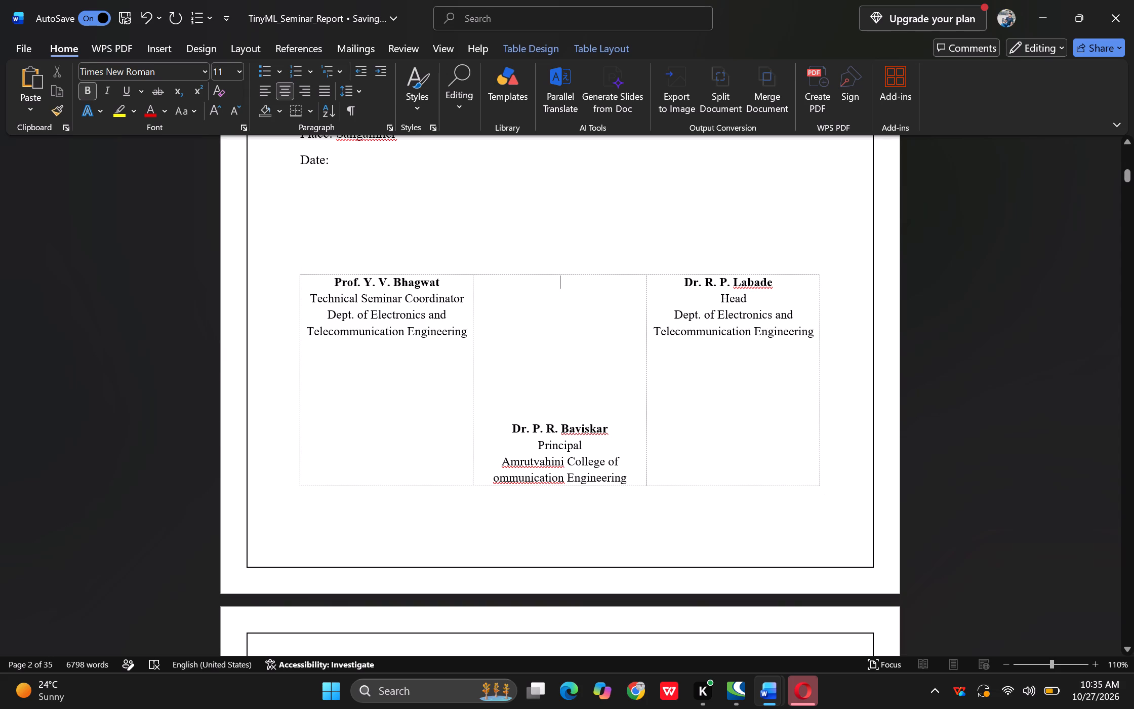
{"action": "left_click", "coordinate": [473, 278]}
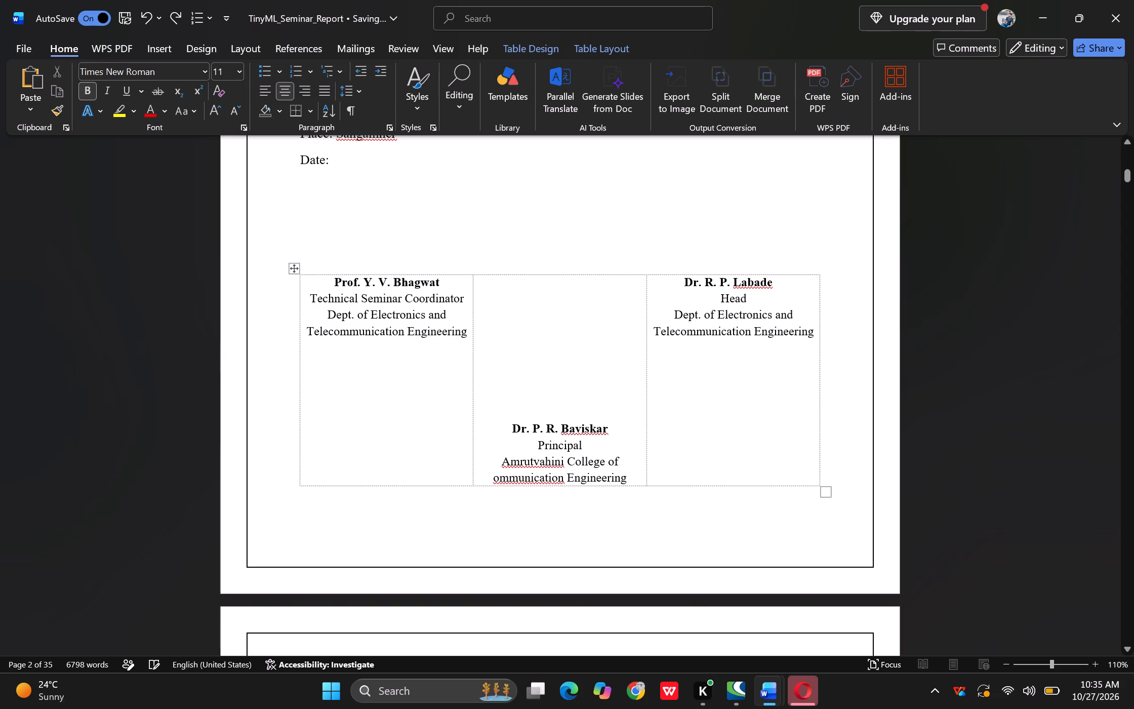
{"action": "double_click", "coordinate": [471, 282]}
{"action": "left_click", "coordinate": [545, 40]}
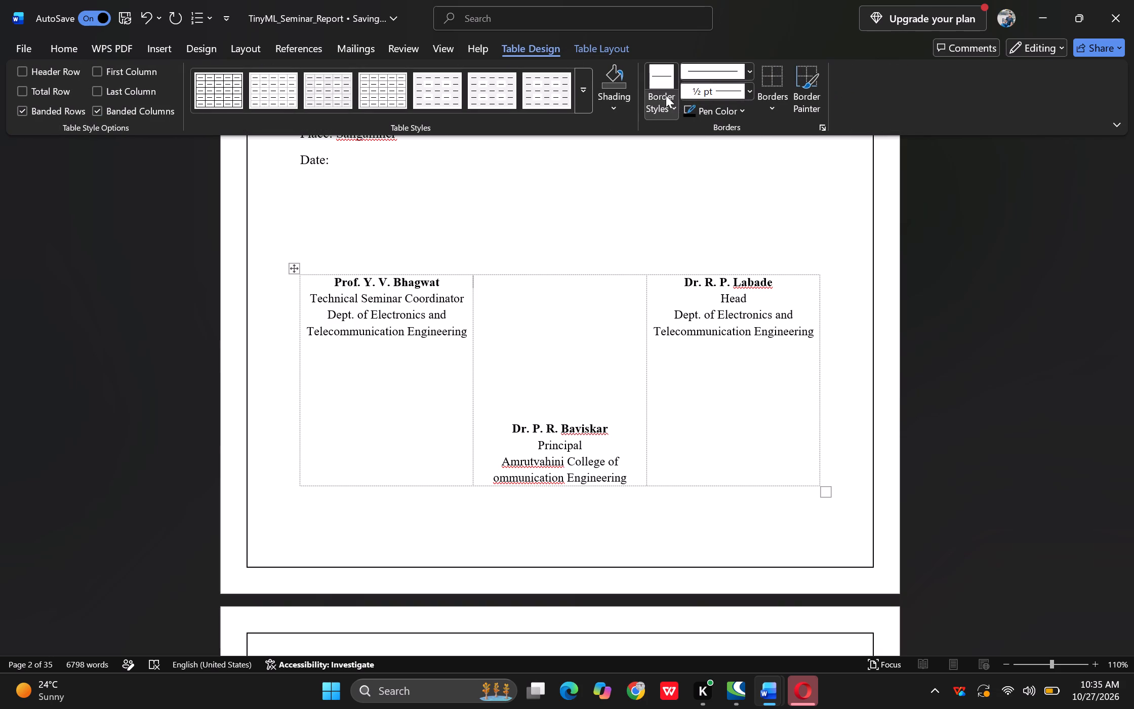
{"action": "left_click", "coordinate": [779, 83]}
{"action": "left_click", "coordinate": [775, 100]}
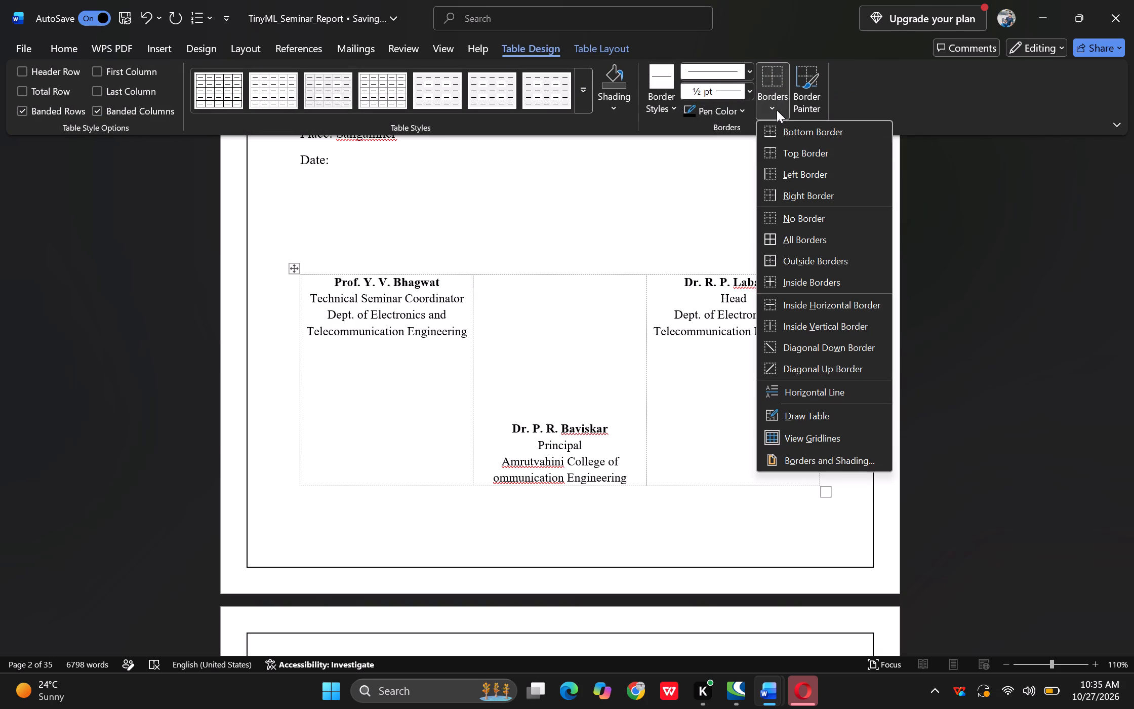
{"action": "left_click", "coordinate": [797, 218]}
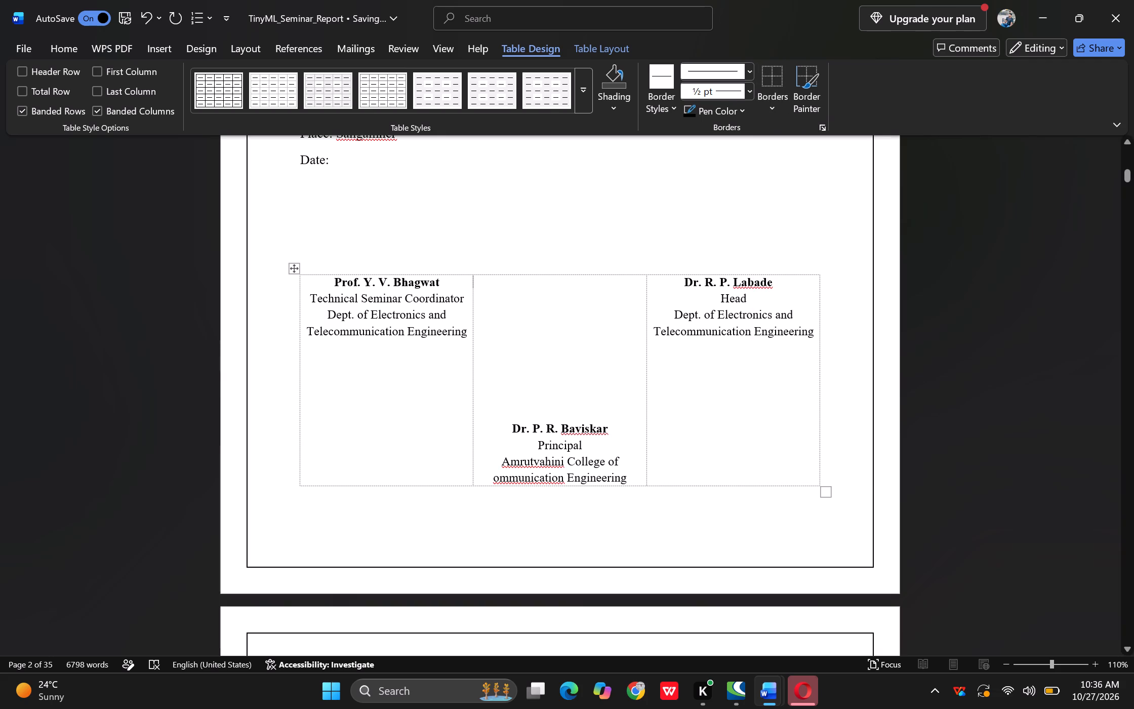
Undo the border and layout edits back to the original compact three-column signature table with the Principal's block in the last column.
{"action": "key", "text": "ctrl+z"}
{"action": "key", "text": "ctrl+z"}
{"action": "key", "text": "ctrl+z"}
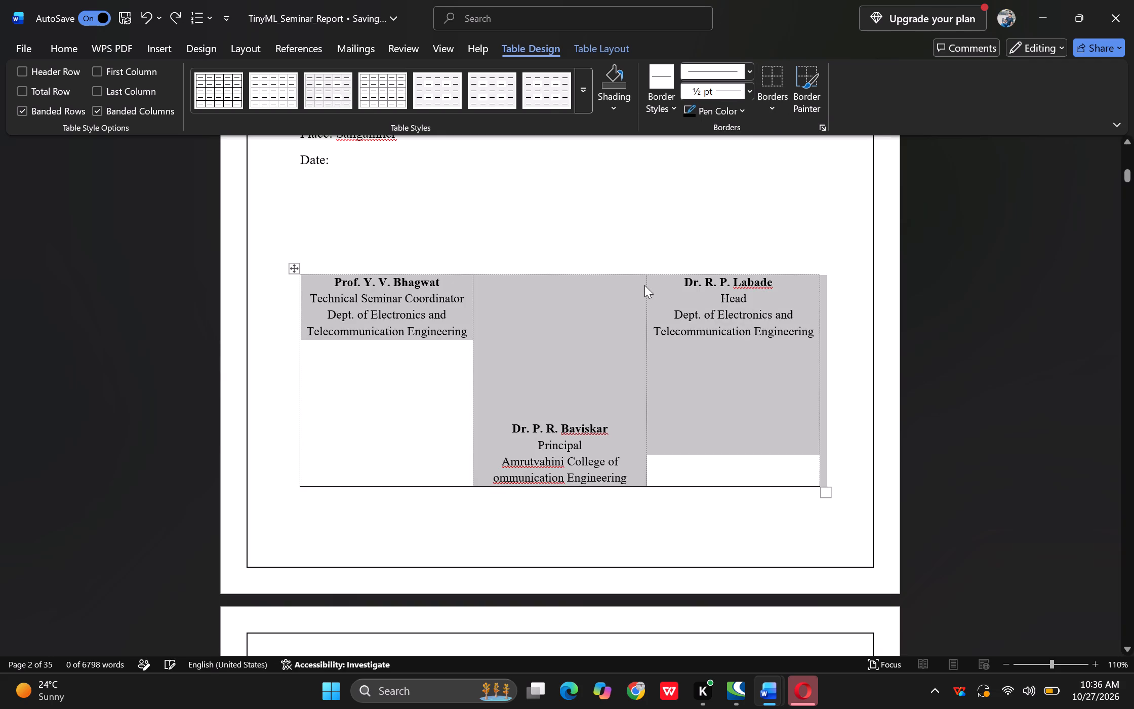
{"action": "key", "text": "ctrl+z"}
{"action": "key", "text": "ctrl+z"}
{"action": "key", "text": "ctrl+z"}
{"action": "key", "text": "ctrl+z"}
{"action": "key", "text": "ctrl+z"}
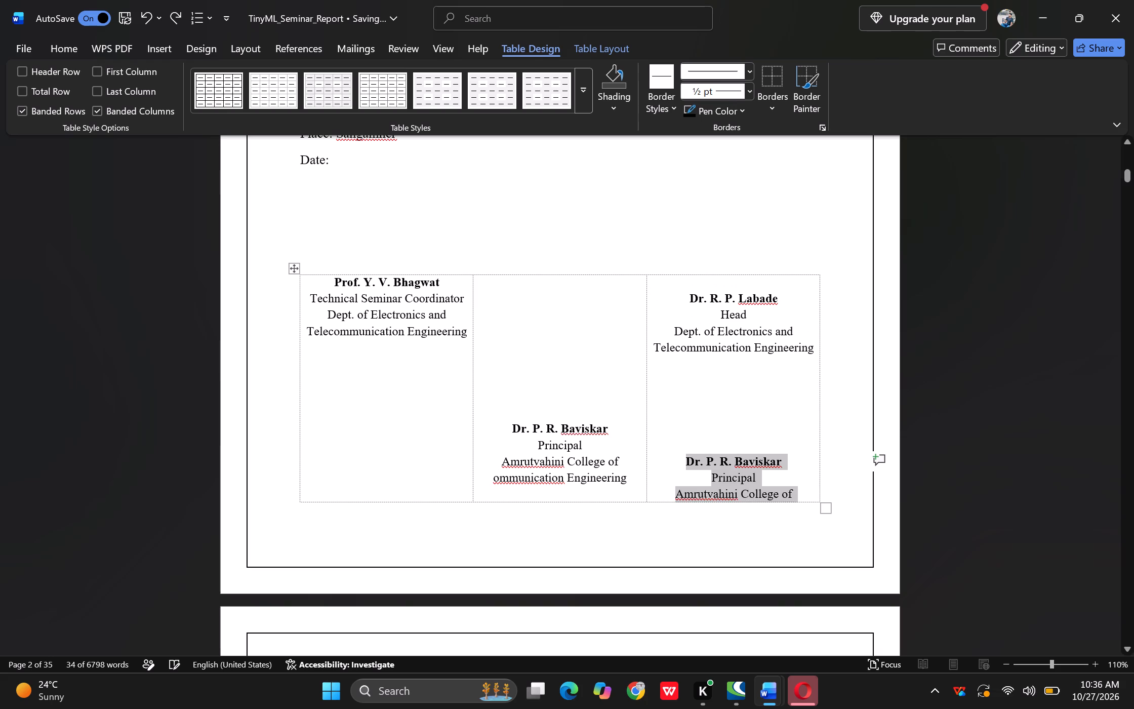
{"action": "key", "text": "ctrl+z"}
{"action": "key", "text": "ctrl+z"}
{"action": "key", "text": "ctrl+z"}
{"action": "key", "text": "ctrl+z"}
{"action": "key", "text": "ctrl+z"}
{"action": "key", "text": "ctrl+z"}
{"action": "key", "text": "ctrl+z"}
{"action": "key", "text": "ctrl+z"}
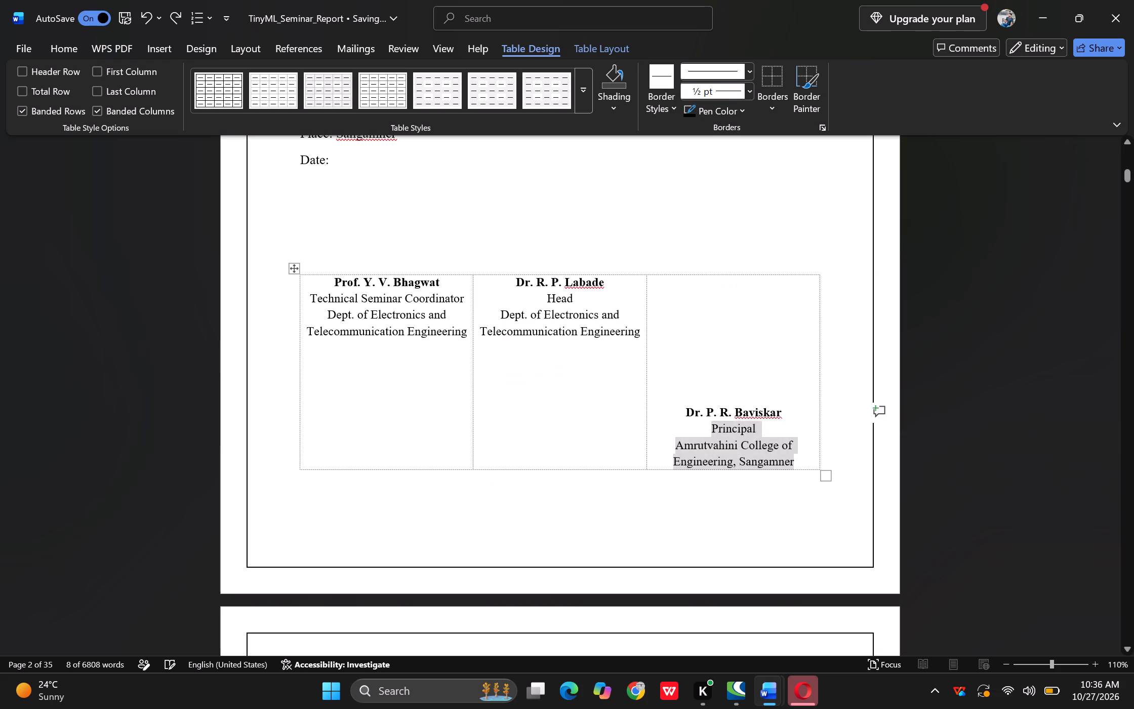
{"action": "key", "text": "ctrl+z"}
{"action": "key", "text": "ctrl+z"}
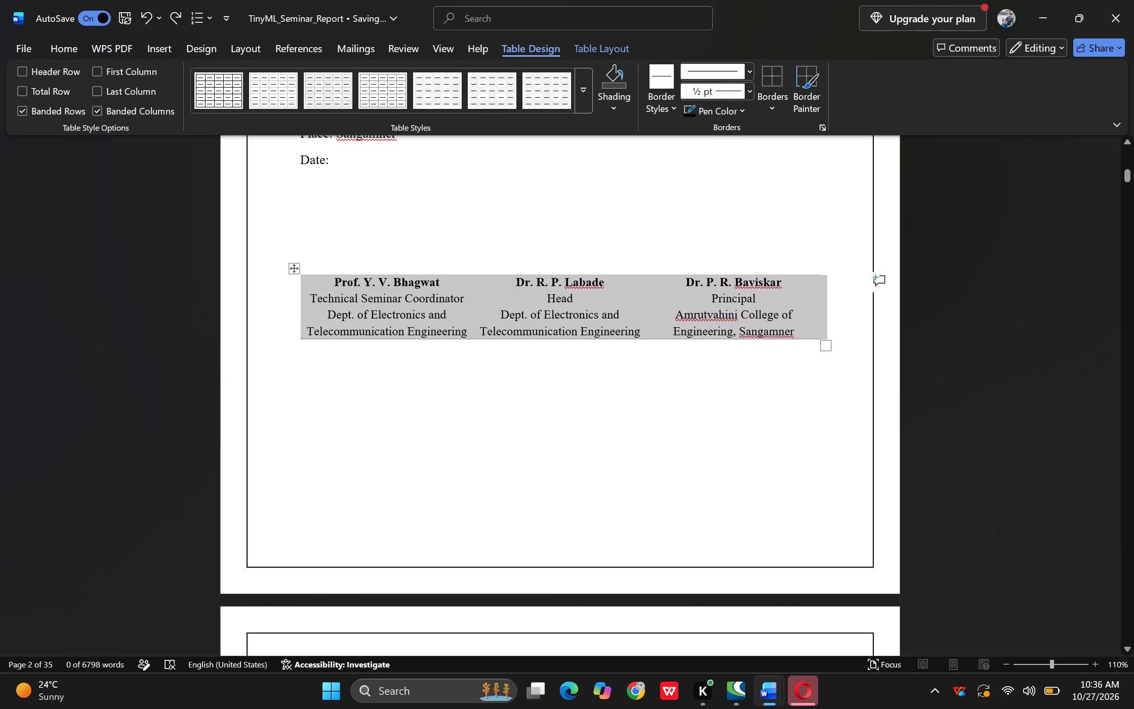
{"action": "left_click", "coordinate": [592, 151]}
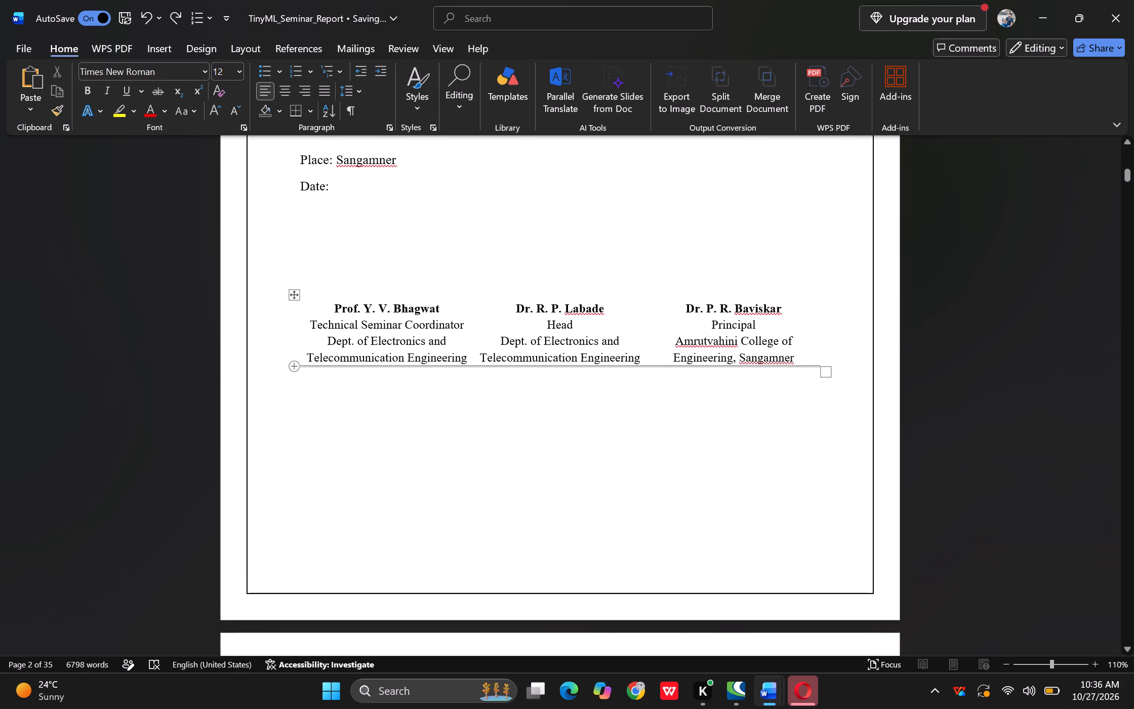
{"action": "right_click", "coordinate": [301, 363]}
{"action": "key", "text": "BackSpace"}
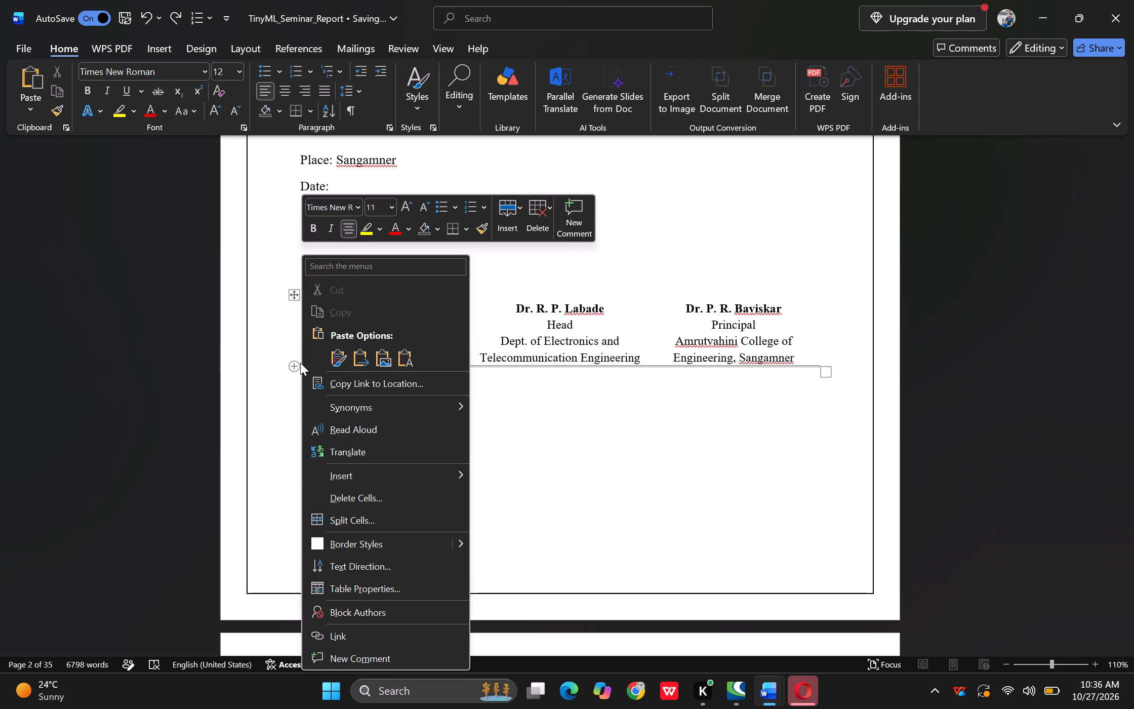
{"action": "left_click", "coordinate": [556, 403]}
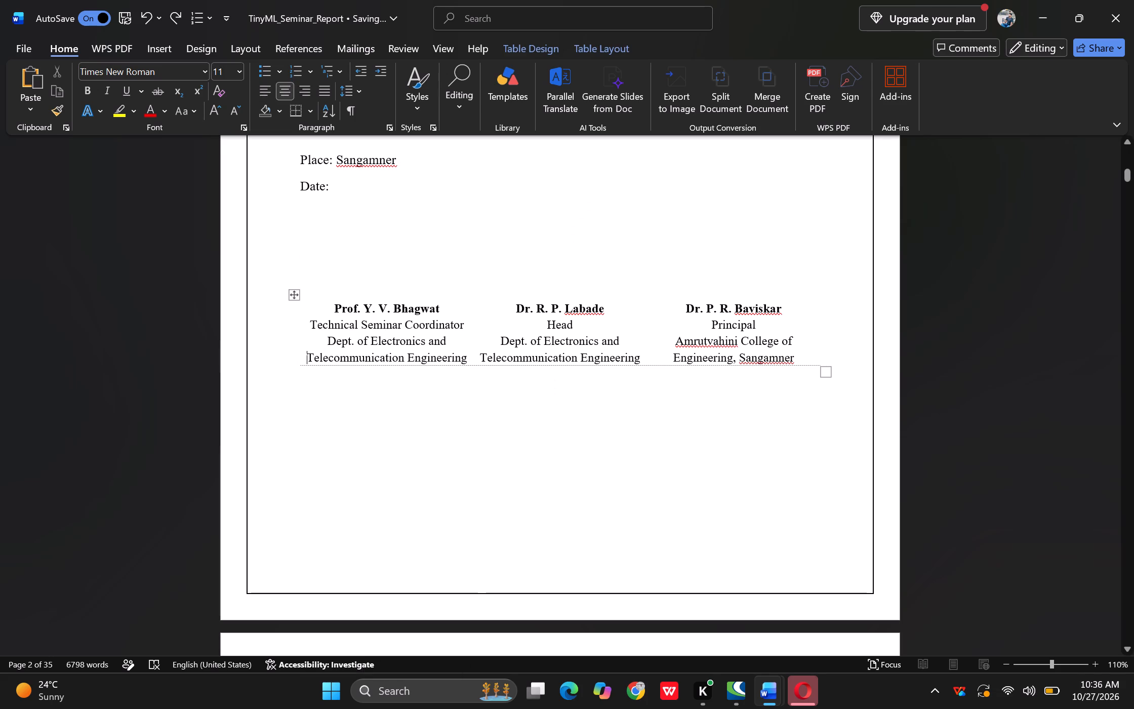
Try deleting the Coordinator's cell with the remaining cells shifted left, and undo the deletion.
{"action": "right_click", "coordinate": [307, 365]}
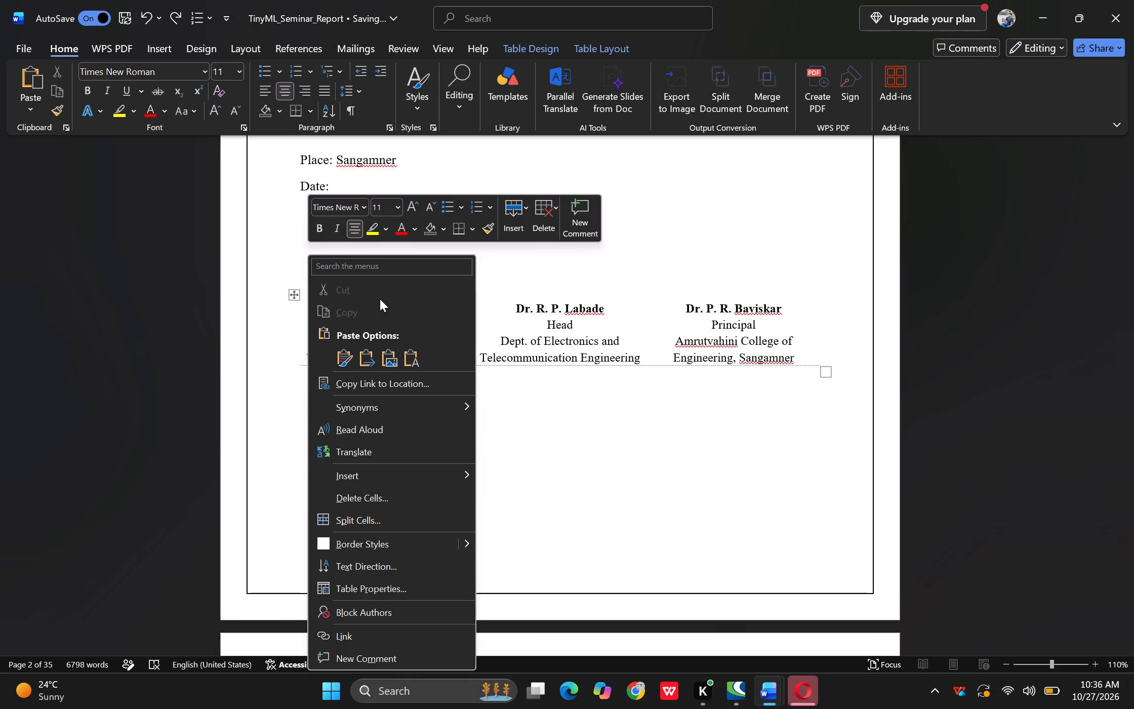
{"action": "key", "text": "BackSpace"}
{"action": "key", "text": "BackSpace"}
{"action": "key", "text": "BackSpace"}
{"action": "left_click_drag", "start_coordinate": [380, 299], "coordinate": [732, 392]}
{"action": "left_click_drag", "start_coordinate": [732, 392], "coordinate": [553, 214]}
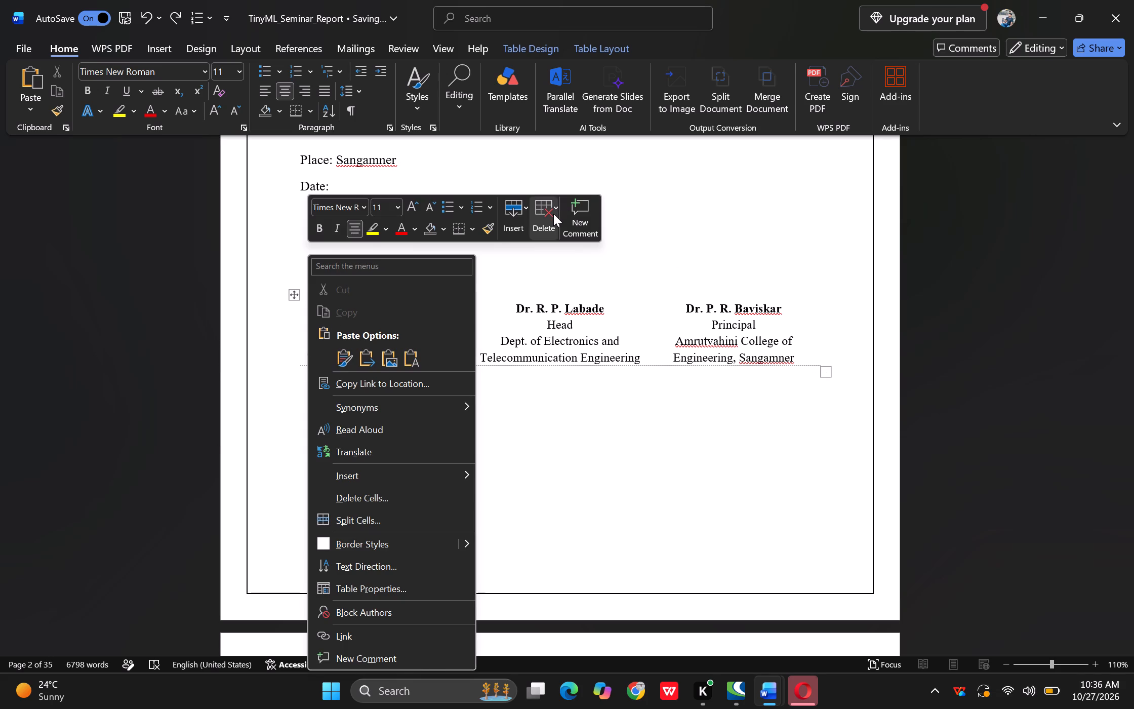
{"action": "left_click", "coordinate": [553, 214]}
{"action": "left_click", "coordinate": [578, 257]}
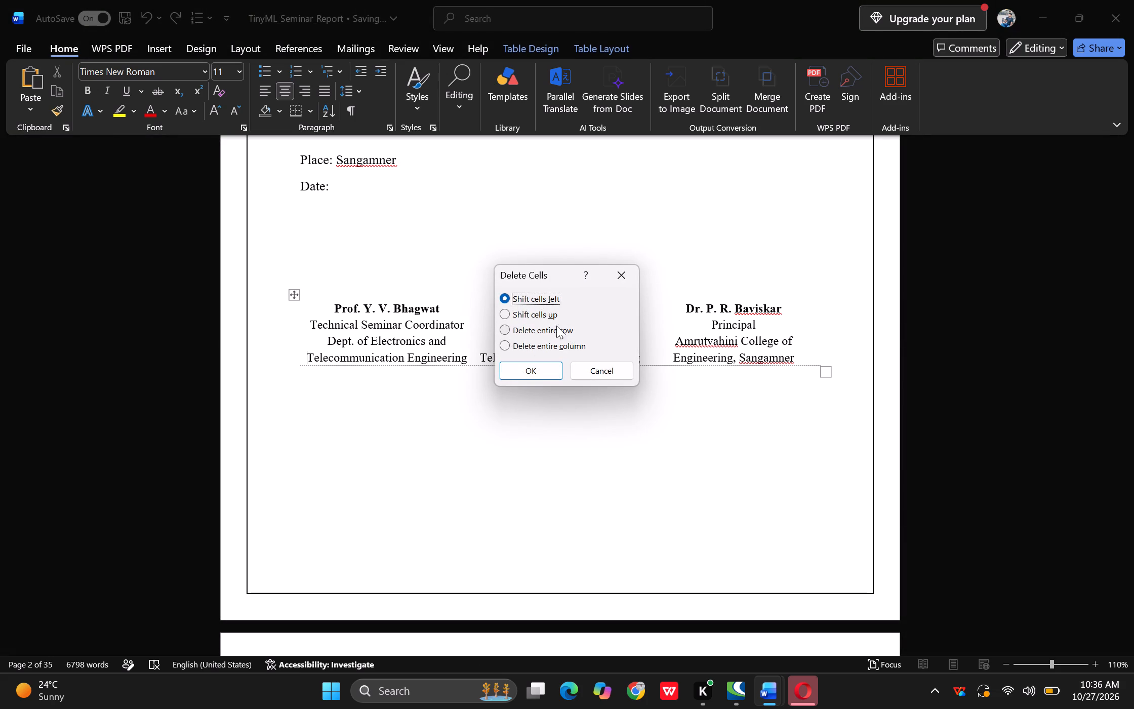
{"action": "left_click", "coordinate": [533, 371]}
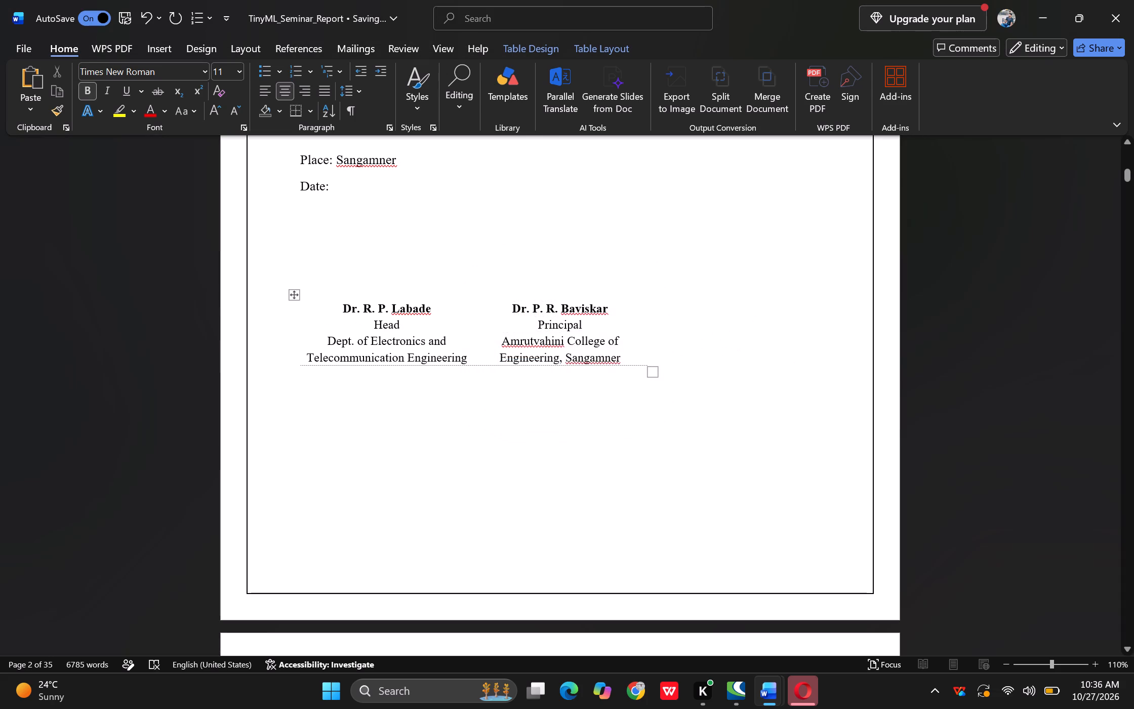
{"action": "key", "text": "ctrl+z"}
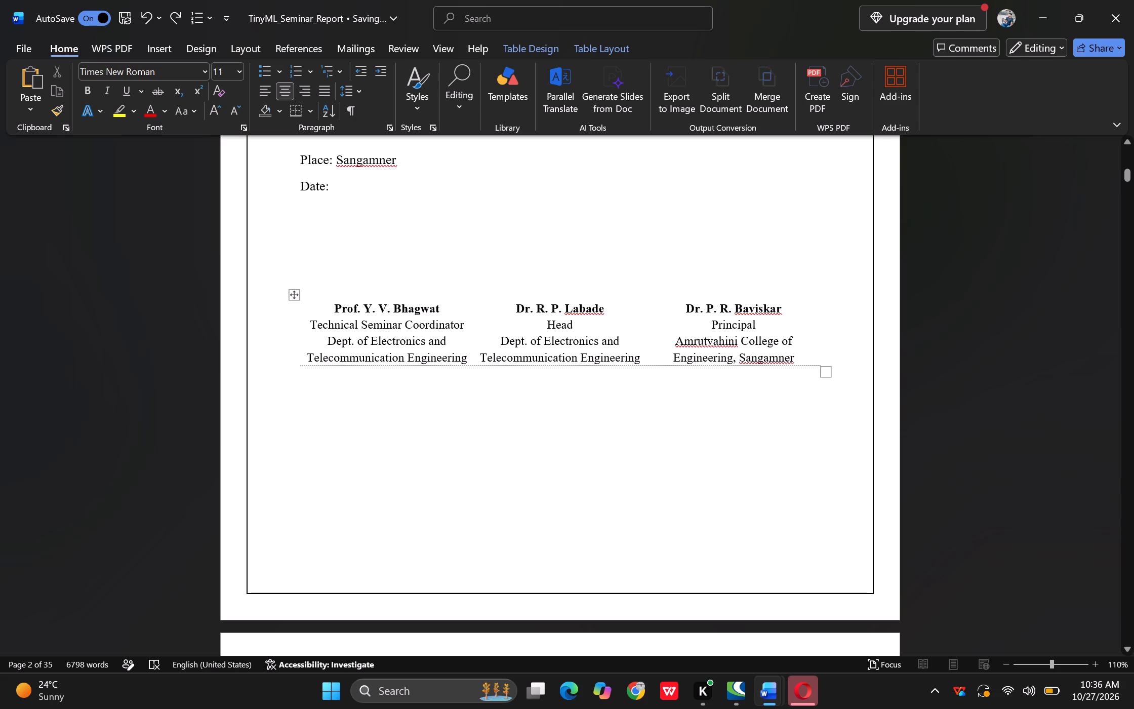
Copy the whole signature table, delete the original, and paste it back below the date after adding two line breaks.
{"action": "left_click", "coordinate": [291, 298]}
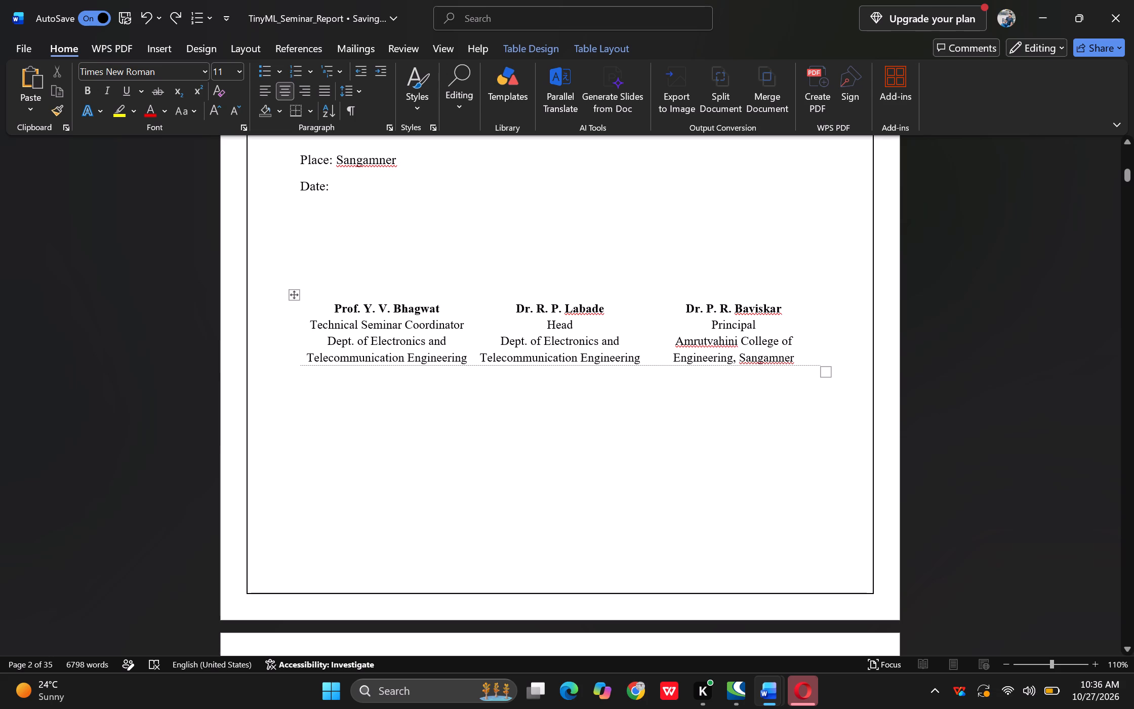
{"action": "right_click", "coordinate": [291, 298]}
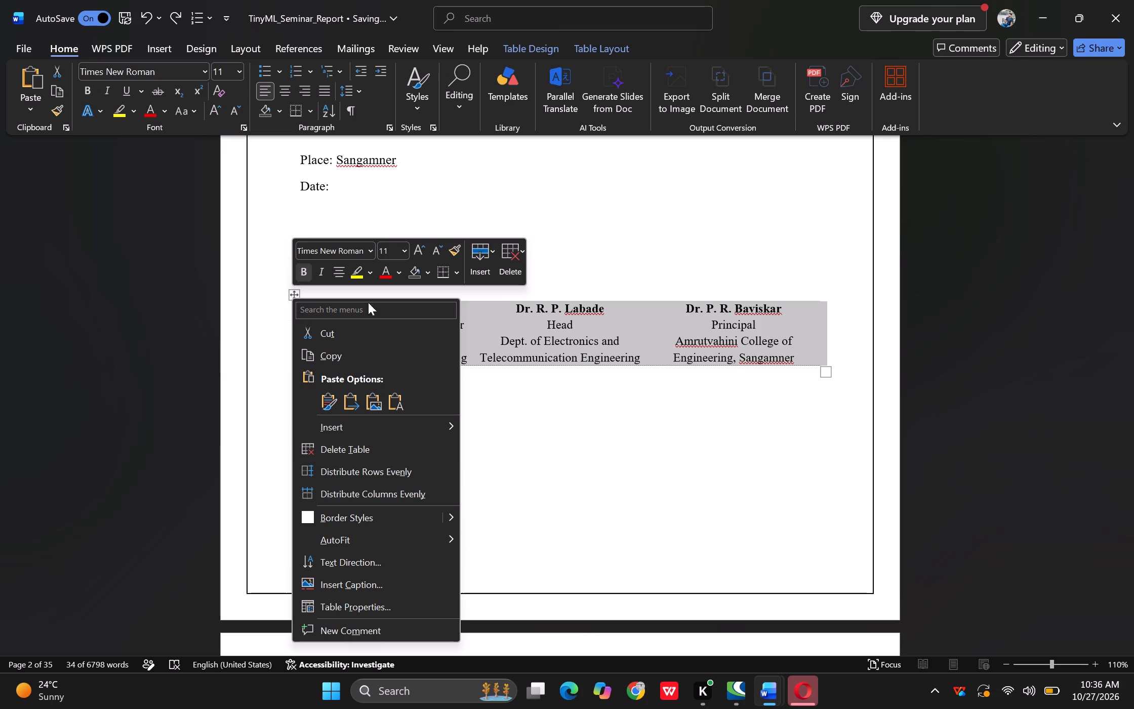
{"action": "left_click", "coordinate": [371, 352]}
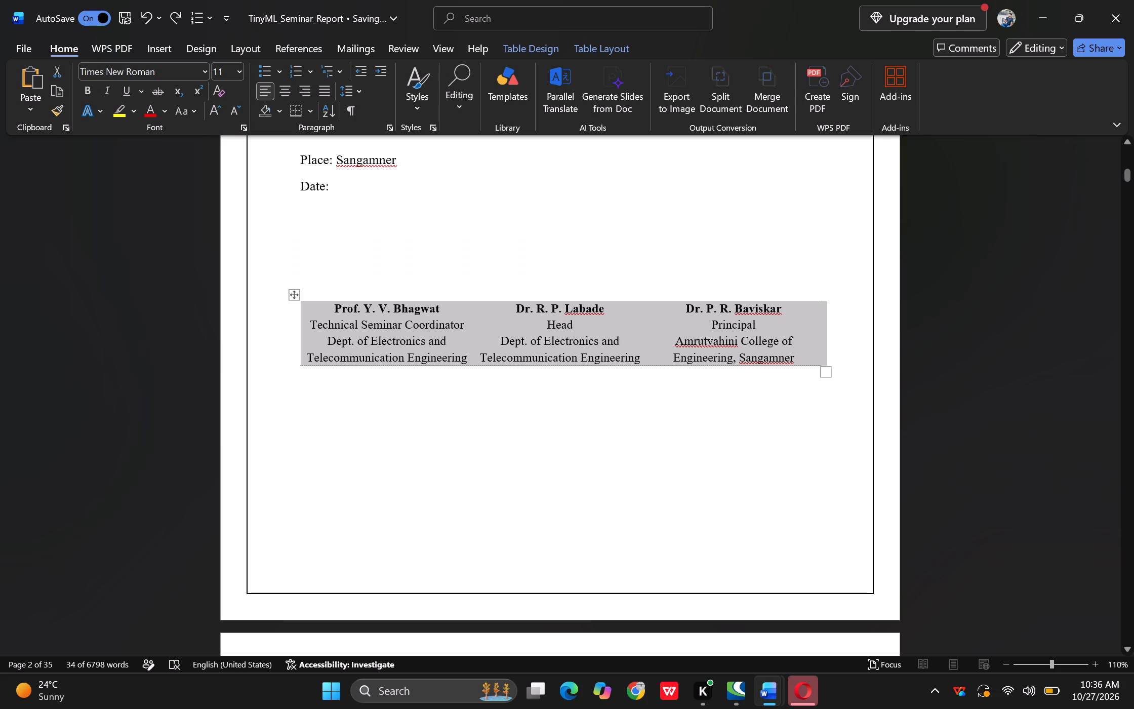
{"action": "key", "text": "BackSpace"}
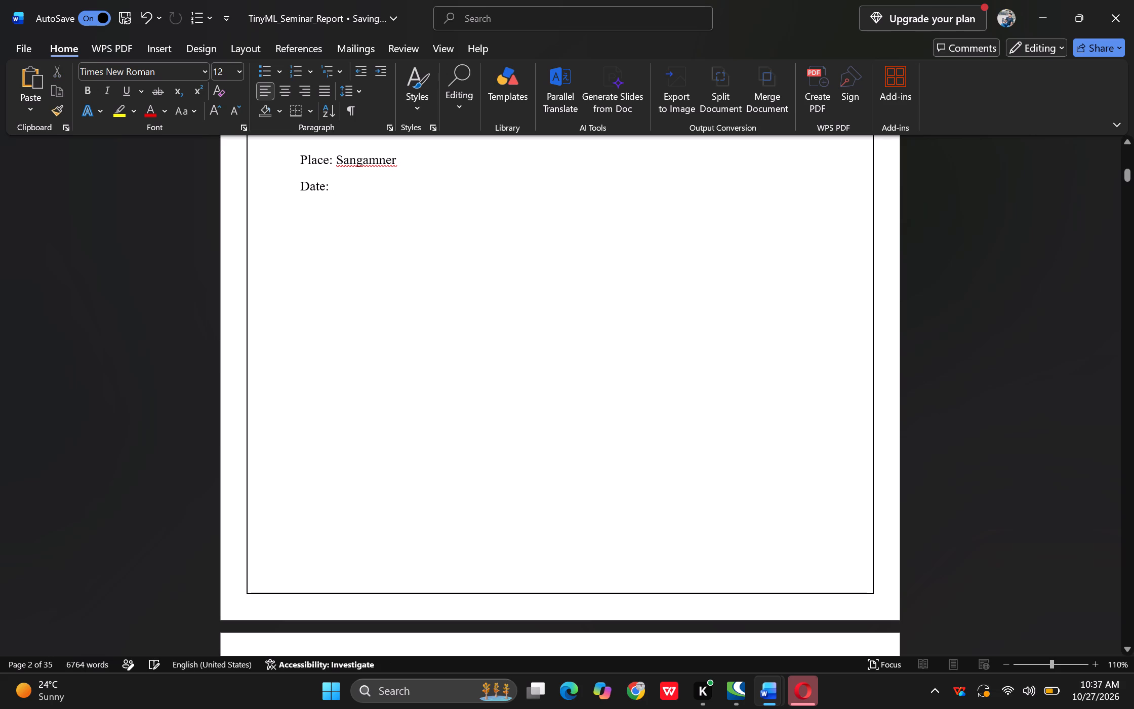
{"action": "key", "text": "Return"}
{"action": "key", "text": "Return"}
{"action": "key", "text": "ctrl+v"}
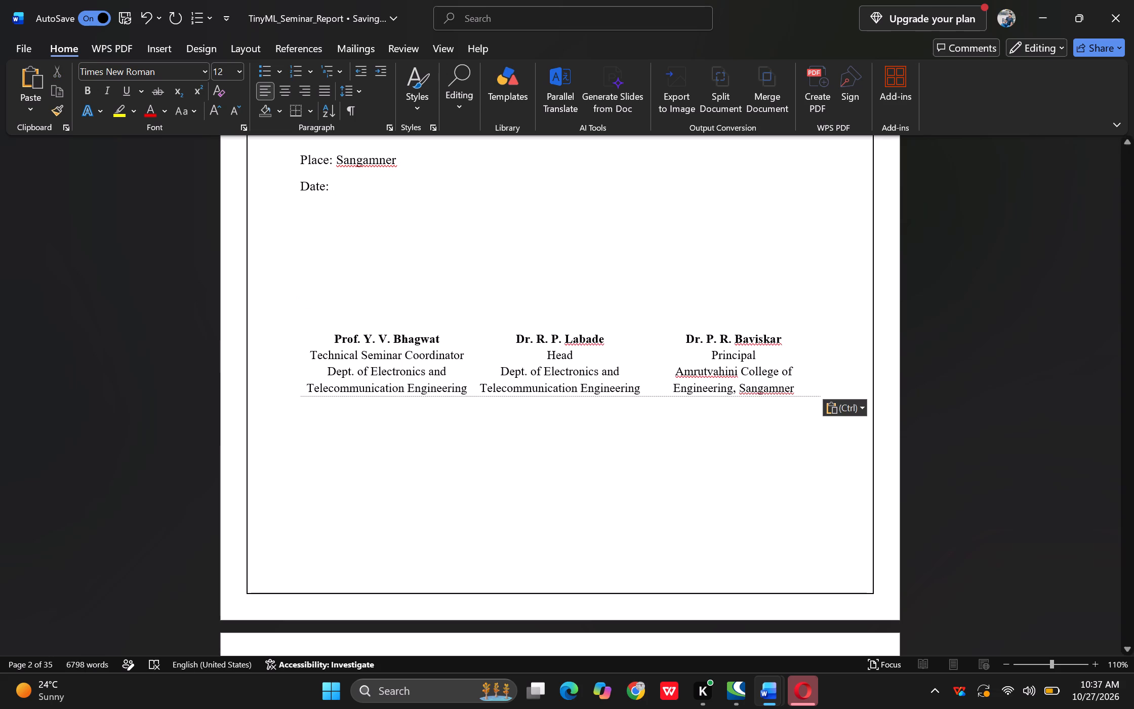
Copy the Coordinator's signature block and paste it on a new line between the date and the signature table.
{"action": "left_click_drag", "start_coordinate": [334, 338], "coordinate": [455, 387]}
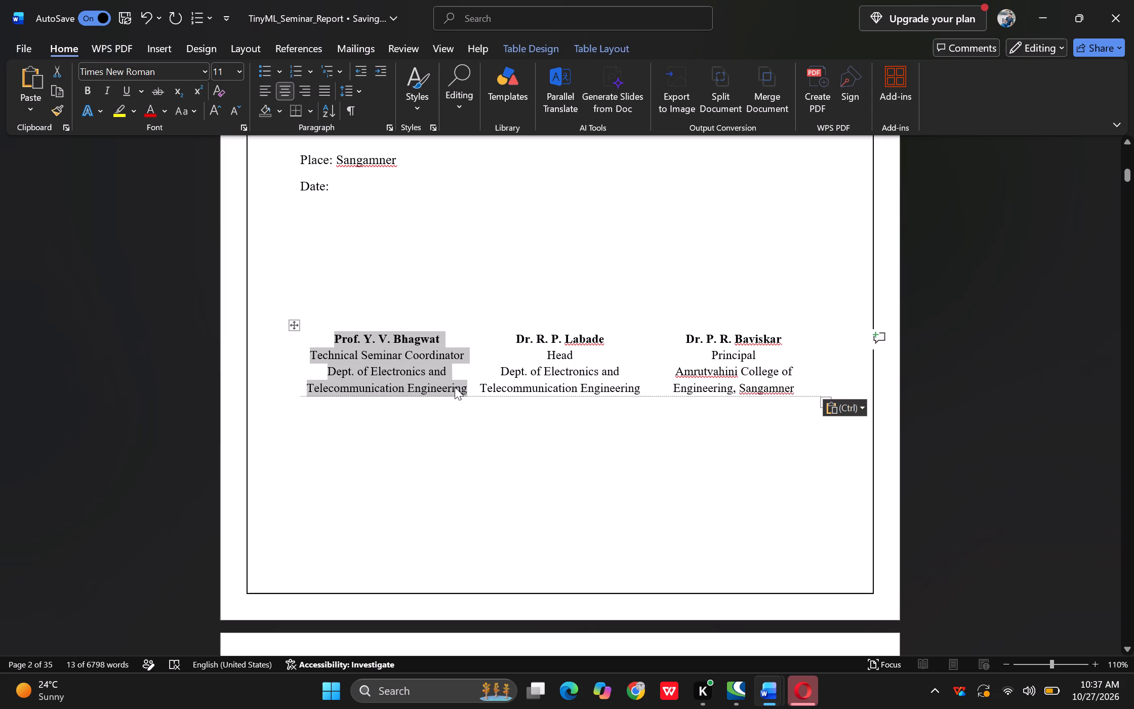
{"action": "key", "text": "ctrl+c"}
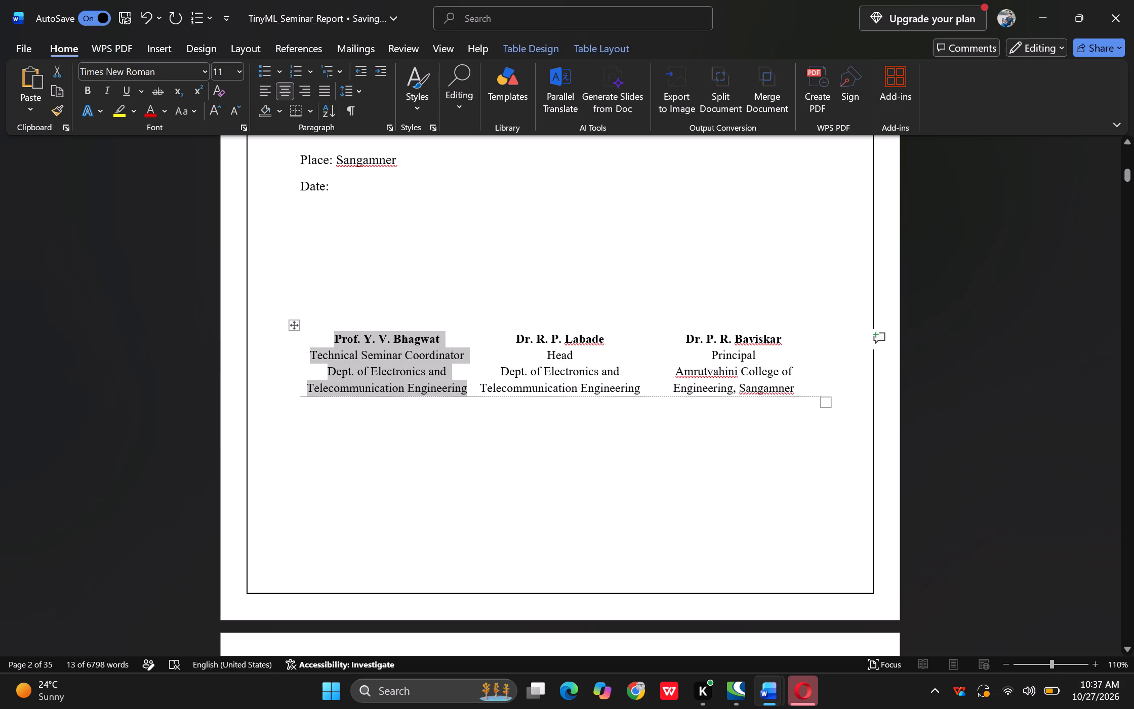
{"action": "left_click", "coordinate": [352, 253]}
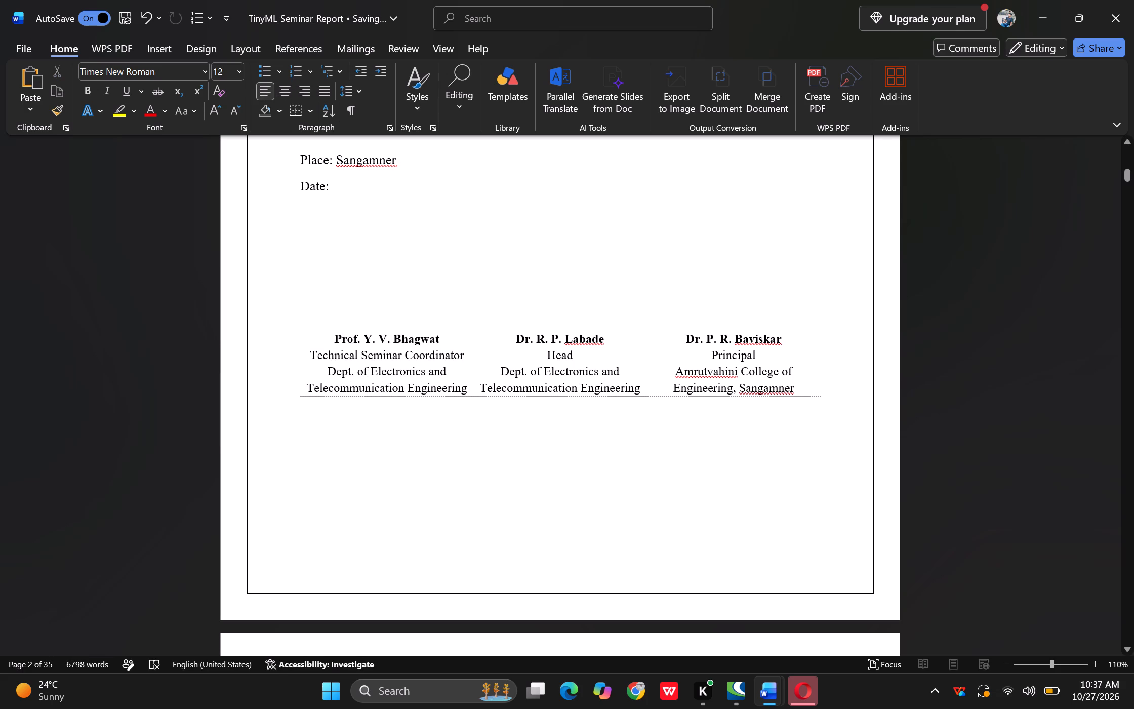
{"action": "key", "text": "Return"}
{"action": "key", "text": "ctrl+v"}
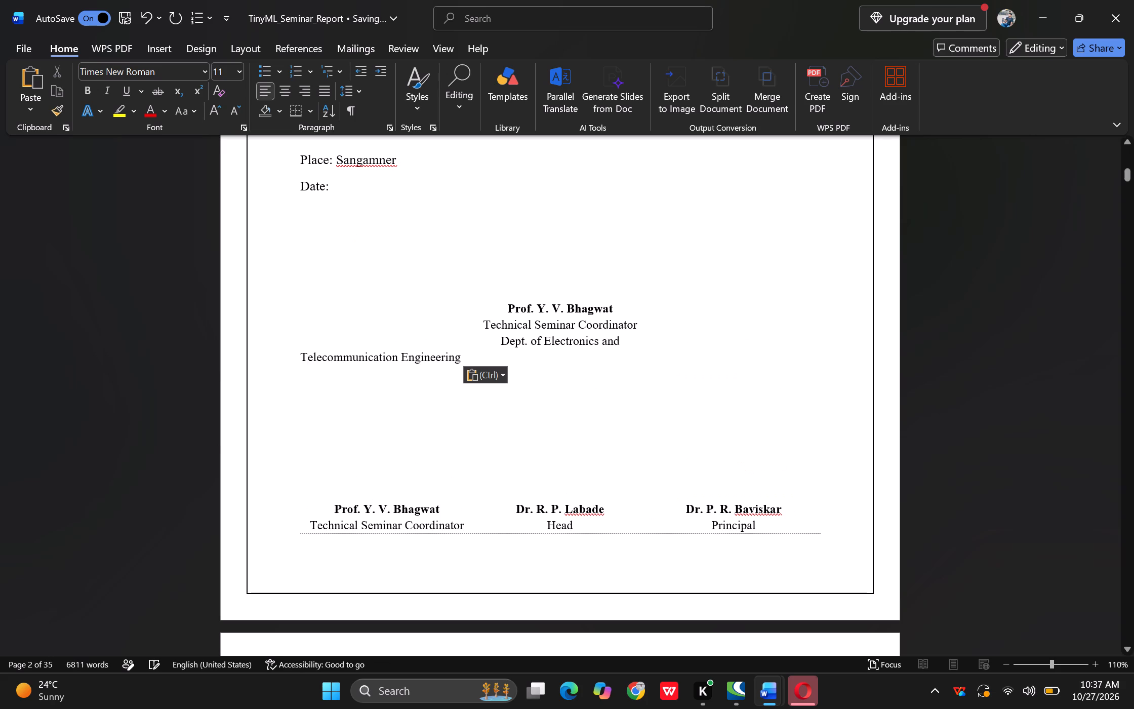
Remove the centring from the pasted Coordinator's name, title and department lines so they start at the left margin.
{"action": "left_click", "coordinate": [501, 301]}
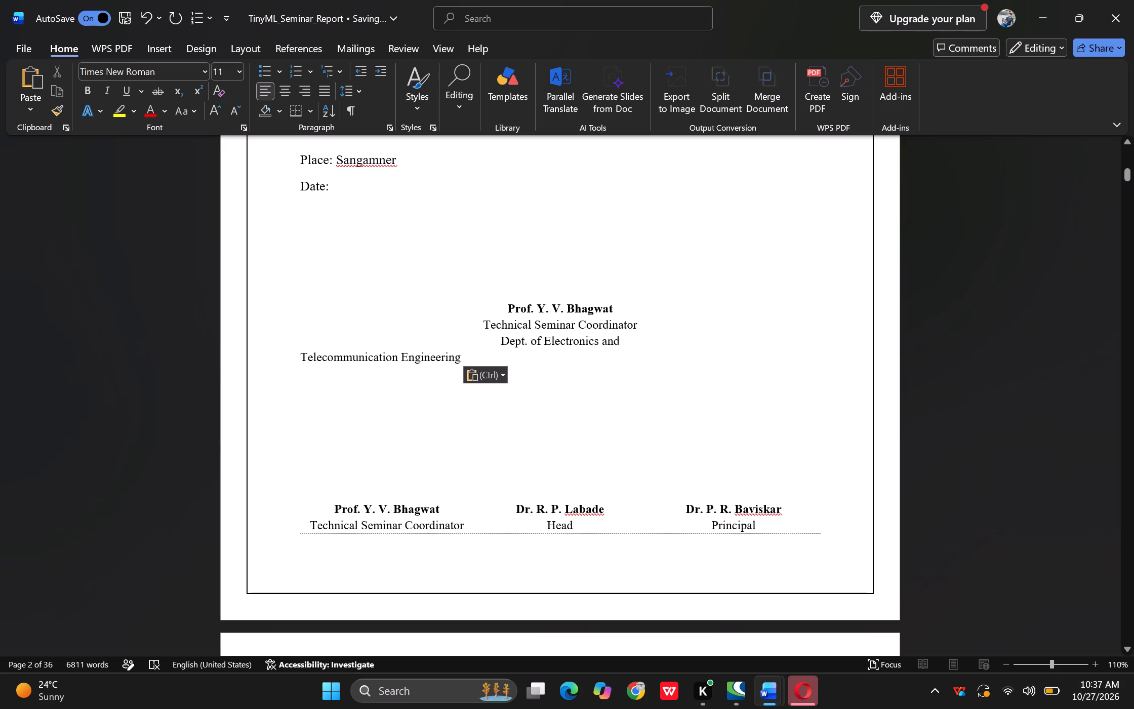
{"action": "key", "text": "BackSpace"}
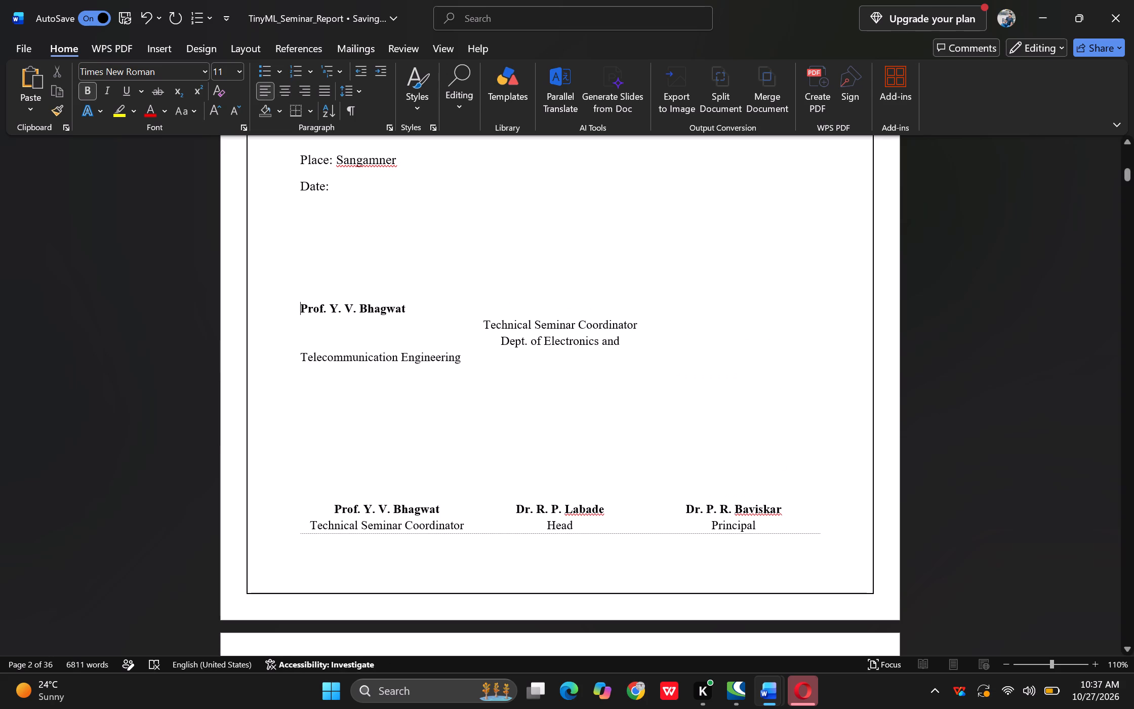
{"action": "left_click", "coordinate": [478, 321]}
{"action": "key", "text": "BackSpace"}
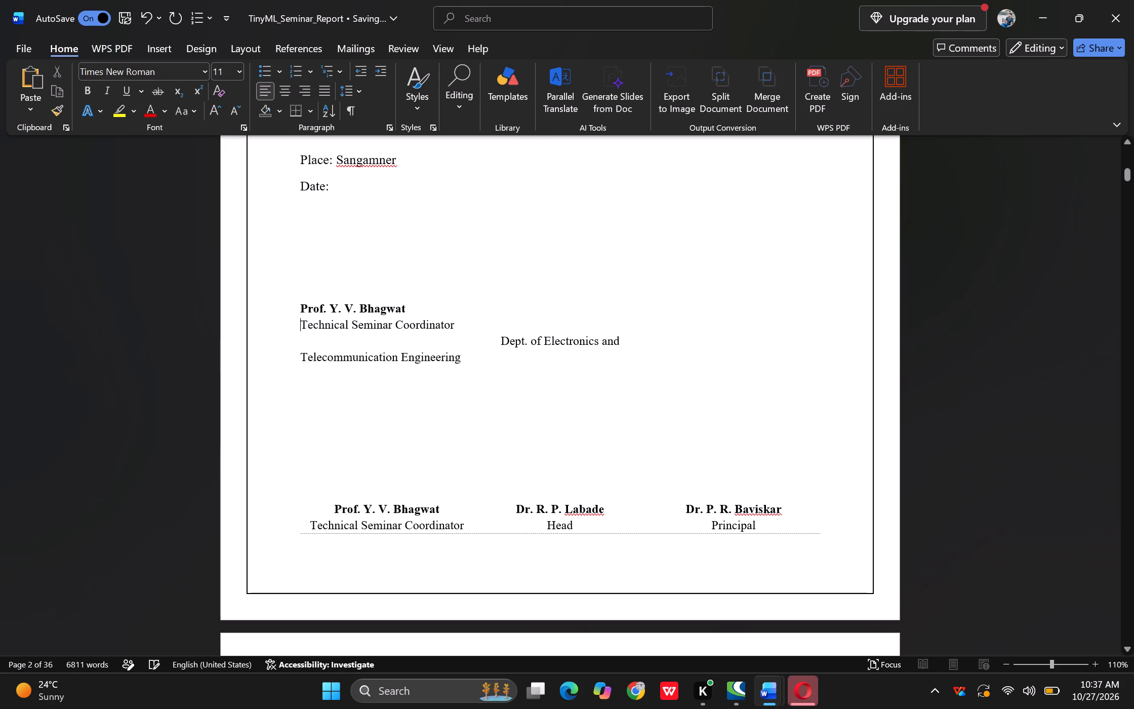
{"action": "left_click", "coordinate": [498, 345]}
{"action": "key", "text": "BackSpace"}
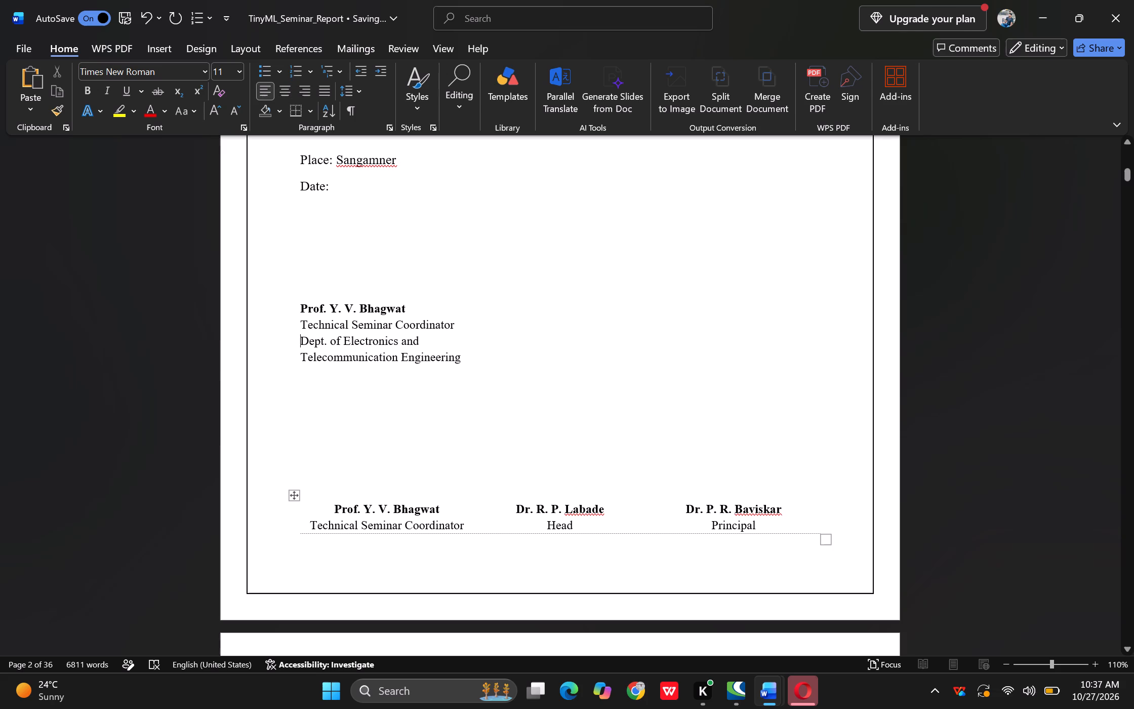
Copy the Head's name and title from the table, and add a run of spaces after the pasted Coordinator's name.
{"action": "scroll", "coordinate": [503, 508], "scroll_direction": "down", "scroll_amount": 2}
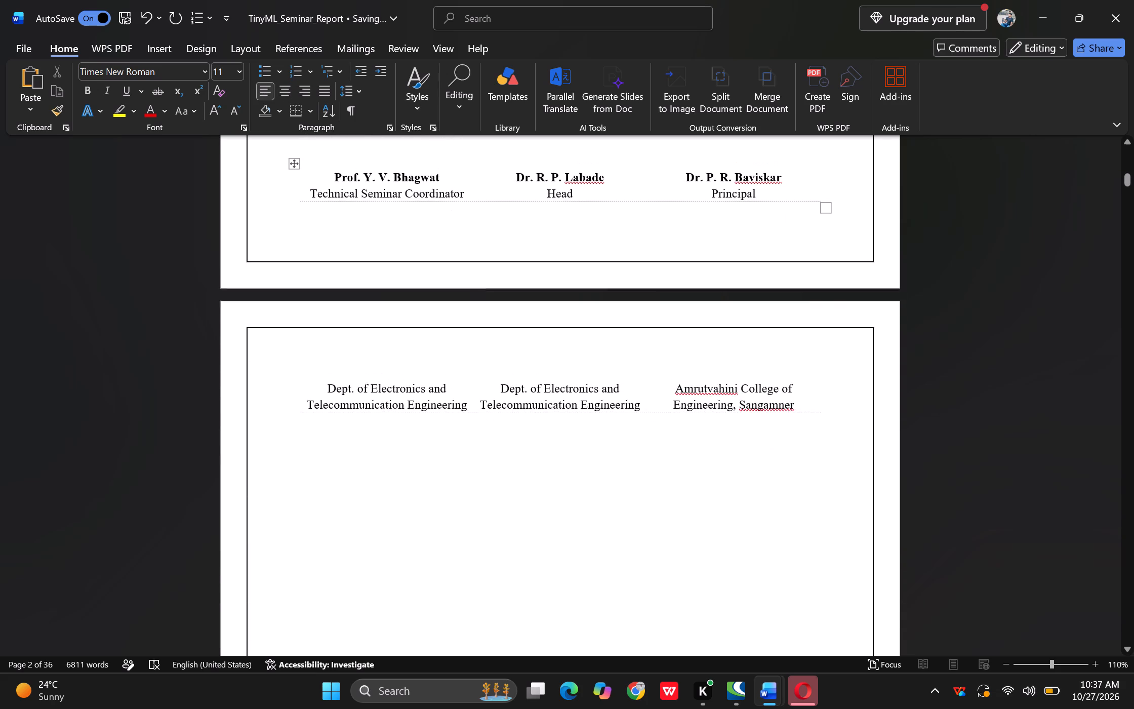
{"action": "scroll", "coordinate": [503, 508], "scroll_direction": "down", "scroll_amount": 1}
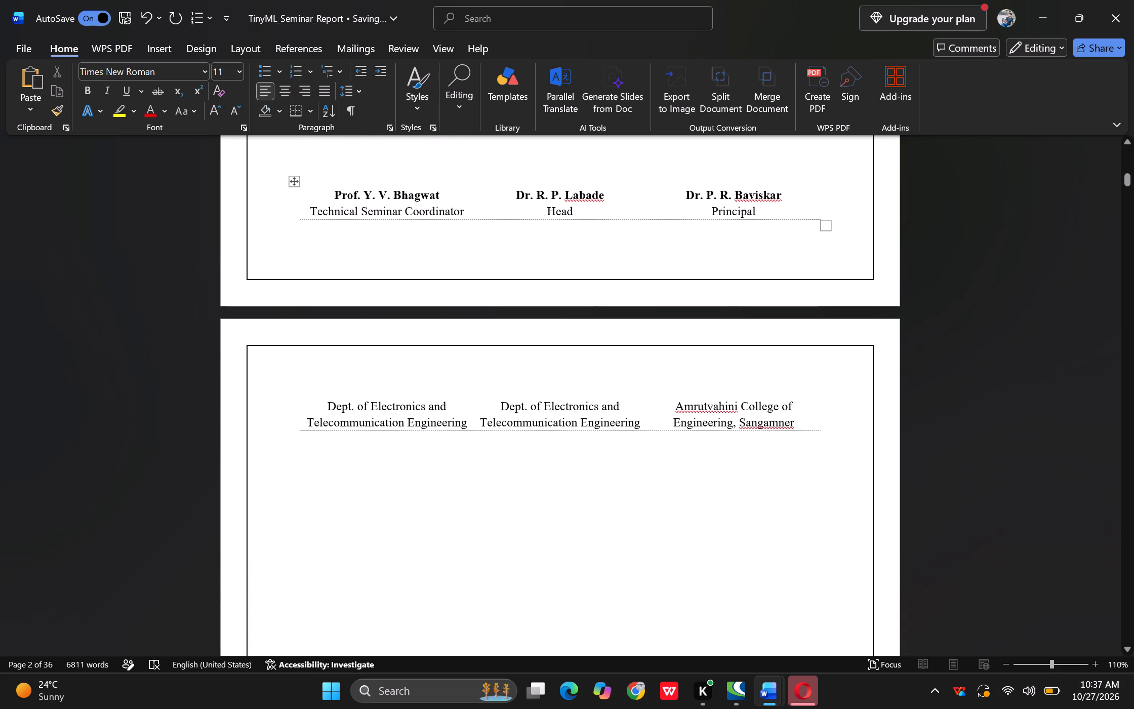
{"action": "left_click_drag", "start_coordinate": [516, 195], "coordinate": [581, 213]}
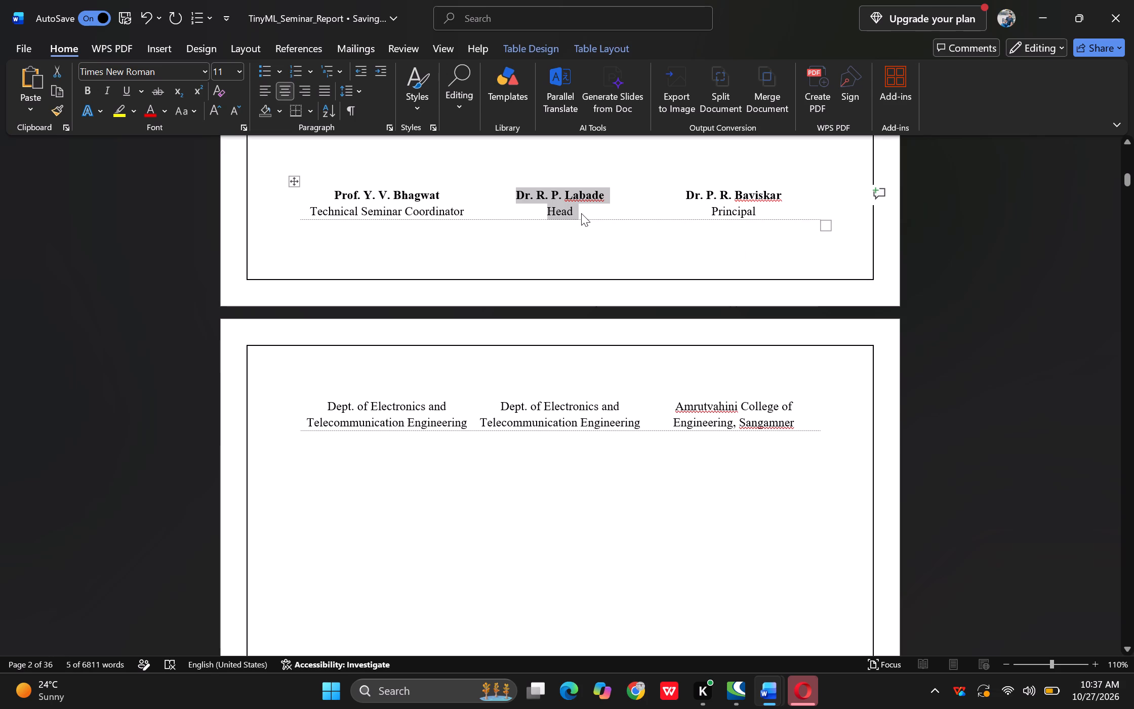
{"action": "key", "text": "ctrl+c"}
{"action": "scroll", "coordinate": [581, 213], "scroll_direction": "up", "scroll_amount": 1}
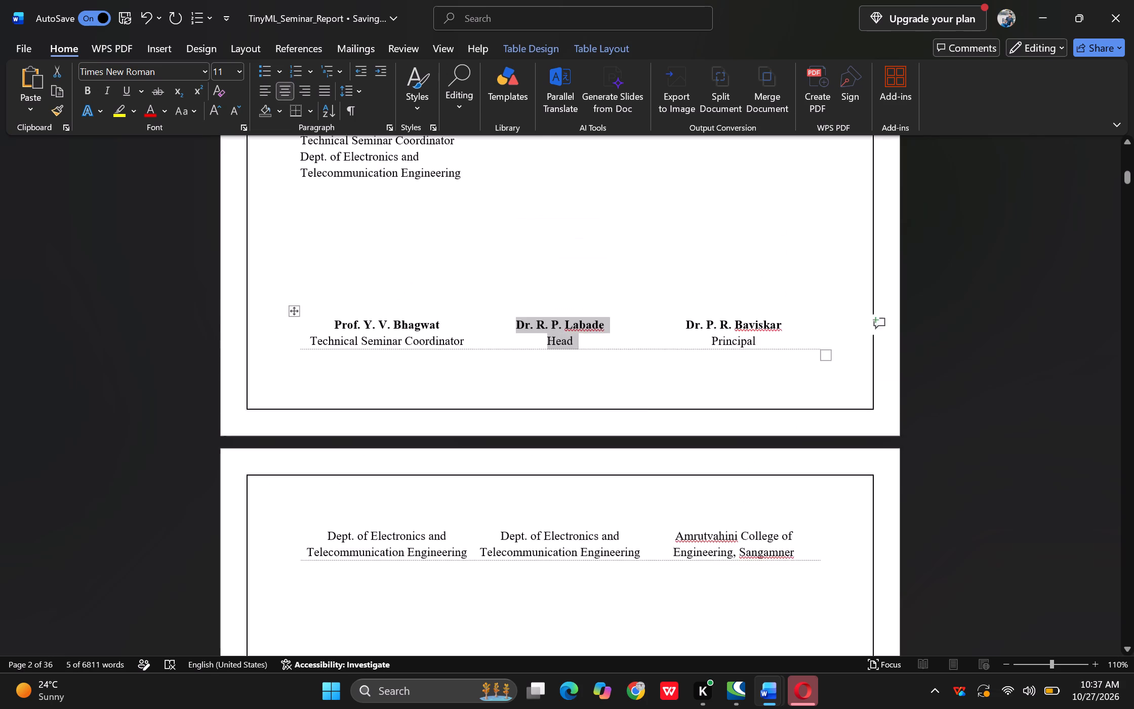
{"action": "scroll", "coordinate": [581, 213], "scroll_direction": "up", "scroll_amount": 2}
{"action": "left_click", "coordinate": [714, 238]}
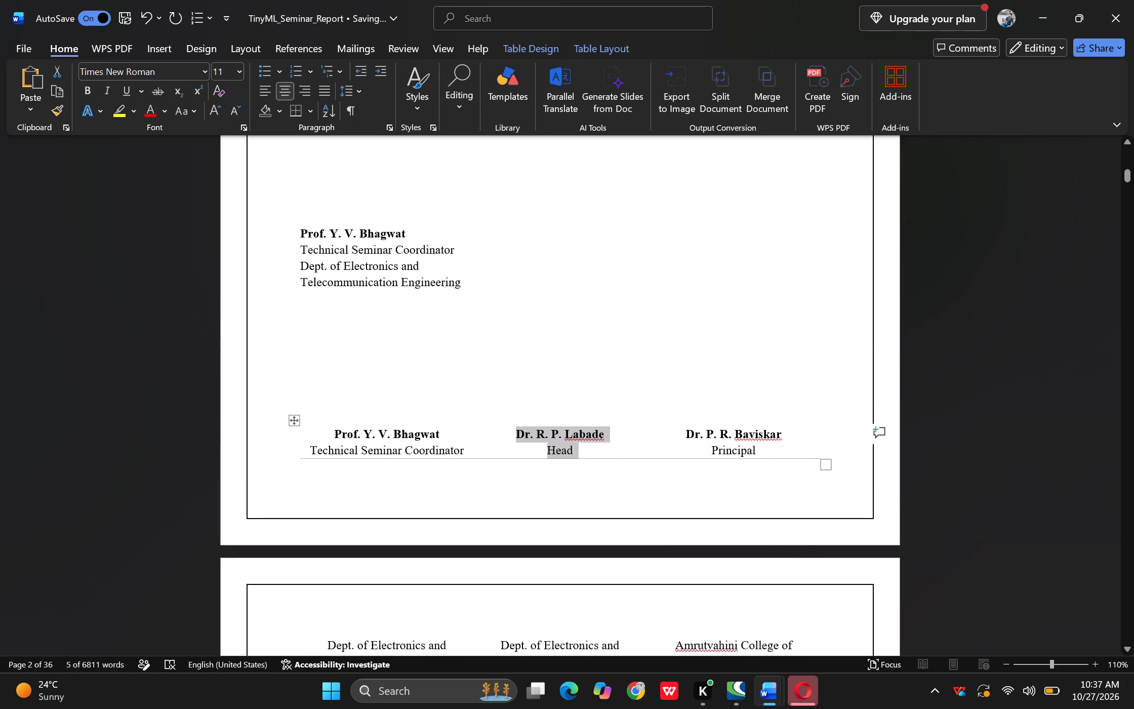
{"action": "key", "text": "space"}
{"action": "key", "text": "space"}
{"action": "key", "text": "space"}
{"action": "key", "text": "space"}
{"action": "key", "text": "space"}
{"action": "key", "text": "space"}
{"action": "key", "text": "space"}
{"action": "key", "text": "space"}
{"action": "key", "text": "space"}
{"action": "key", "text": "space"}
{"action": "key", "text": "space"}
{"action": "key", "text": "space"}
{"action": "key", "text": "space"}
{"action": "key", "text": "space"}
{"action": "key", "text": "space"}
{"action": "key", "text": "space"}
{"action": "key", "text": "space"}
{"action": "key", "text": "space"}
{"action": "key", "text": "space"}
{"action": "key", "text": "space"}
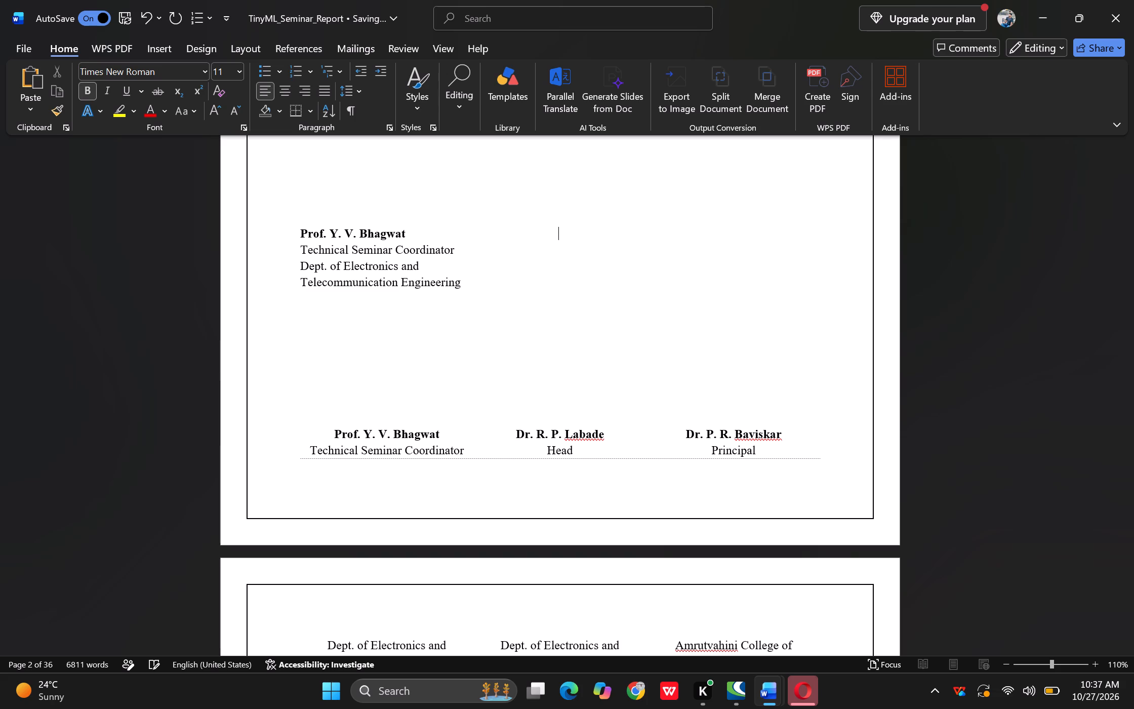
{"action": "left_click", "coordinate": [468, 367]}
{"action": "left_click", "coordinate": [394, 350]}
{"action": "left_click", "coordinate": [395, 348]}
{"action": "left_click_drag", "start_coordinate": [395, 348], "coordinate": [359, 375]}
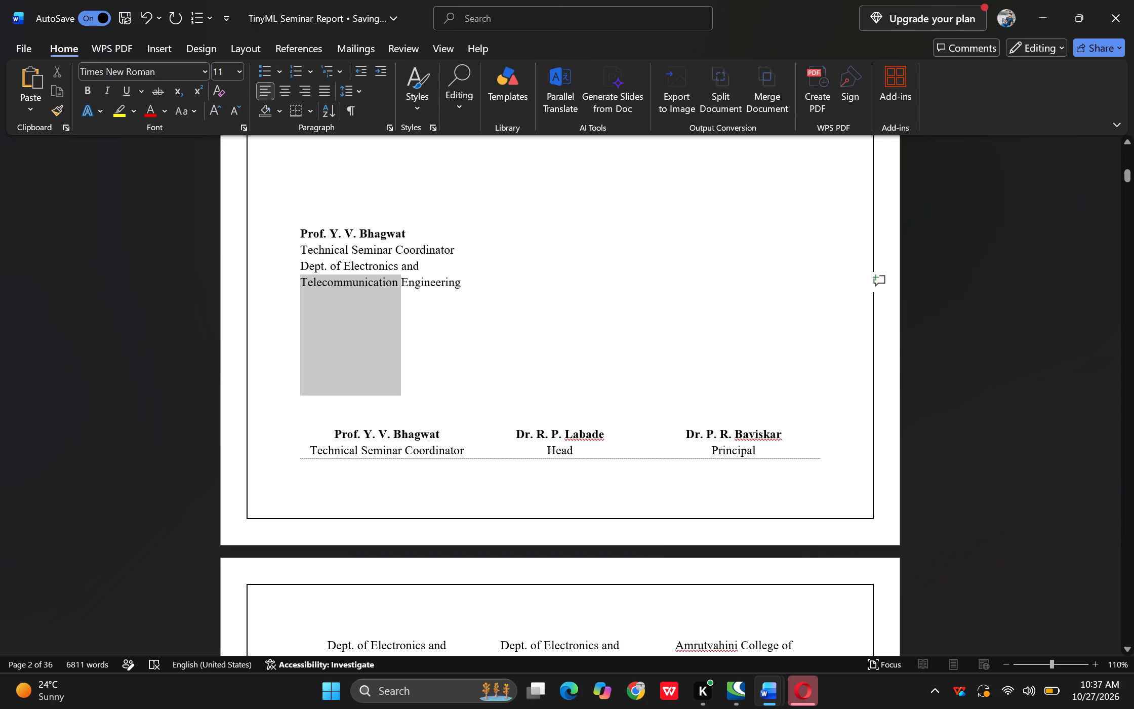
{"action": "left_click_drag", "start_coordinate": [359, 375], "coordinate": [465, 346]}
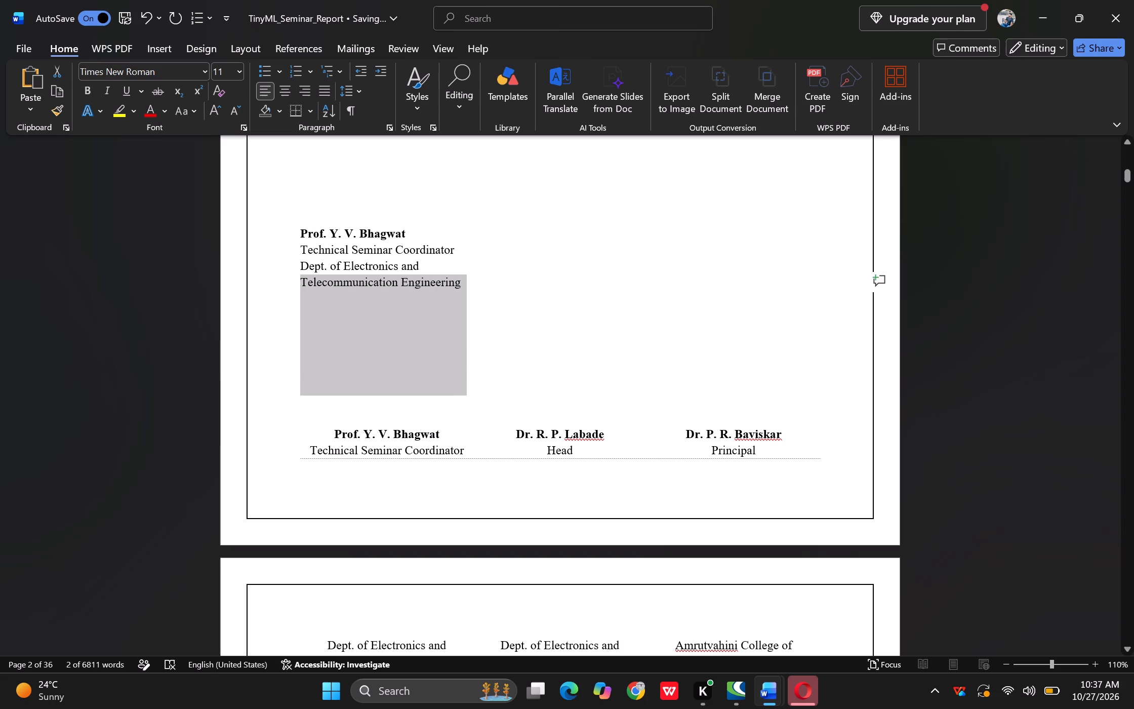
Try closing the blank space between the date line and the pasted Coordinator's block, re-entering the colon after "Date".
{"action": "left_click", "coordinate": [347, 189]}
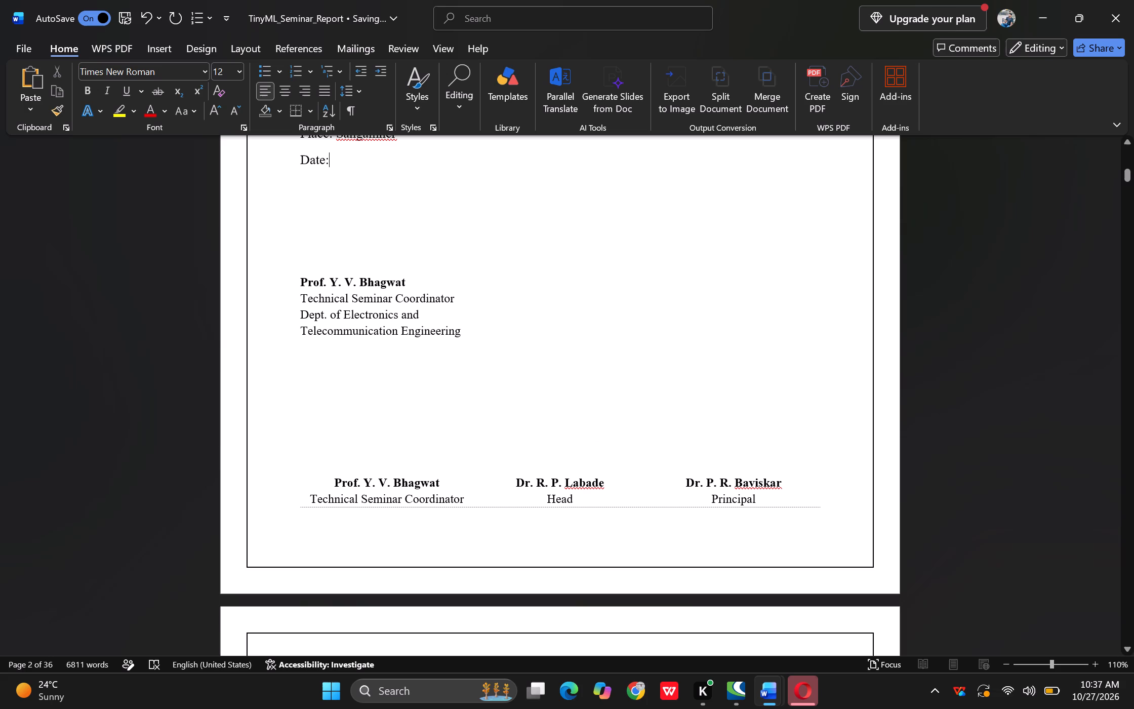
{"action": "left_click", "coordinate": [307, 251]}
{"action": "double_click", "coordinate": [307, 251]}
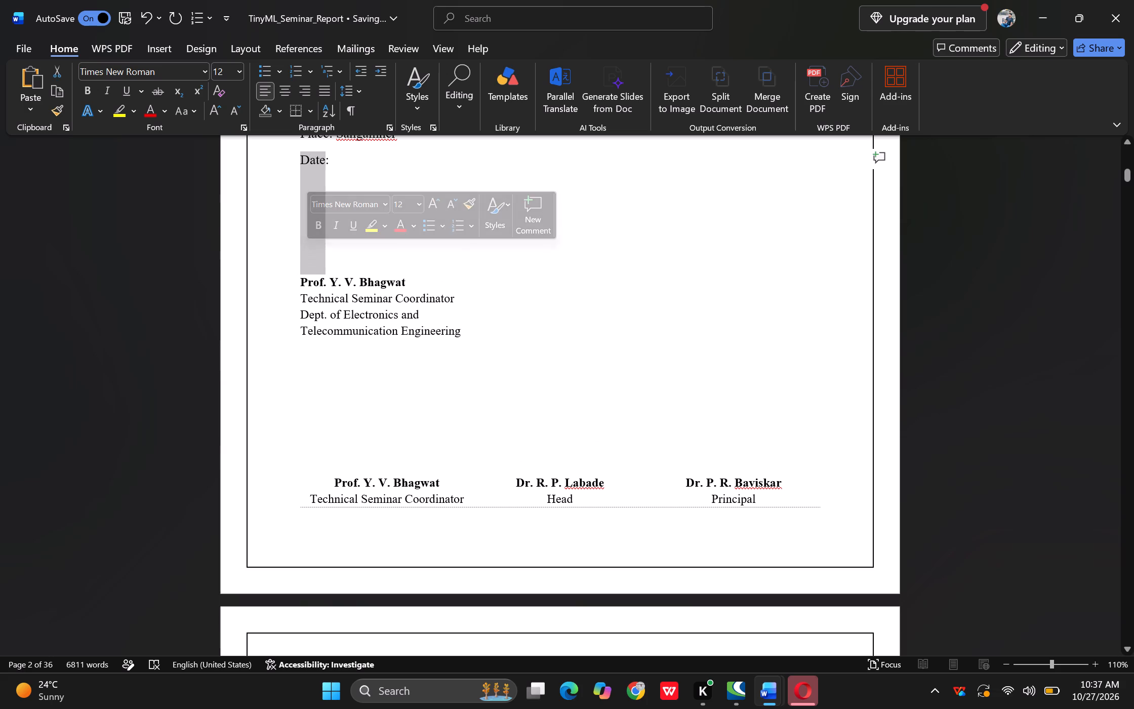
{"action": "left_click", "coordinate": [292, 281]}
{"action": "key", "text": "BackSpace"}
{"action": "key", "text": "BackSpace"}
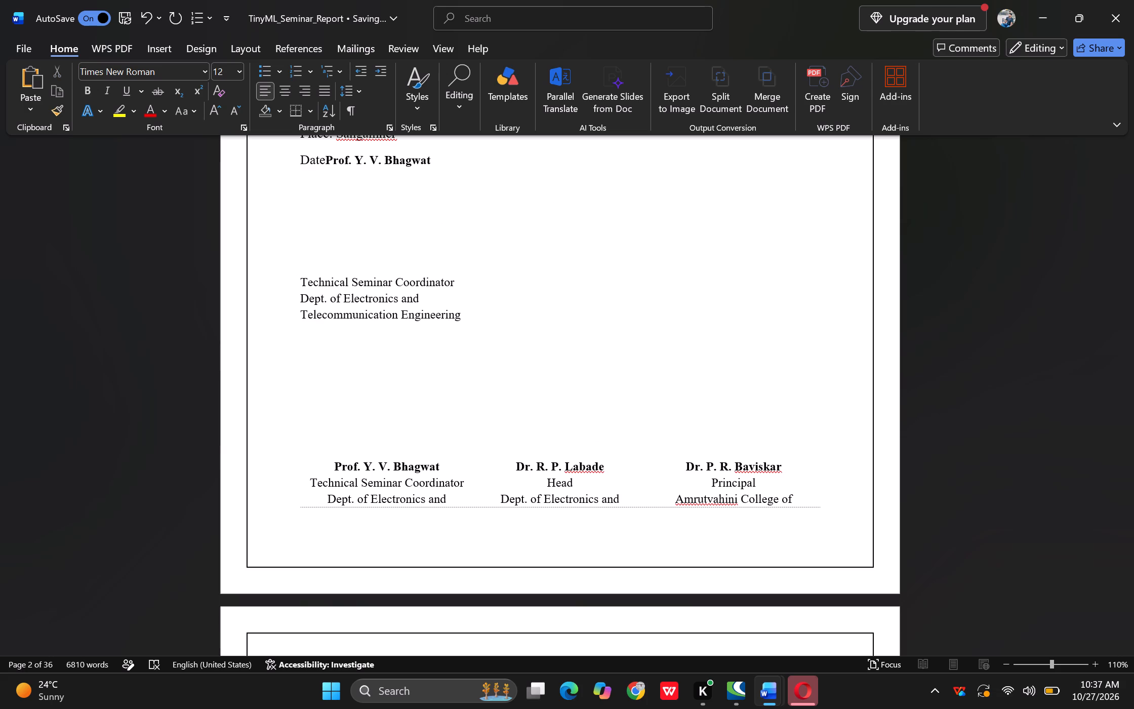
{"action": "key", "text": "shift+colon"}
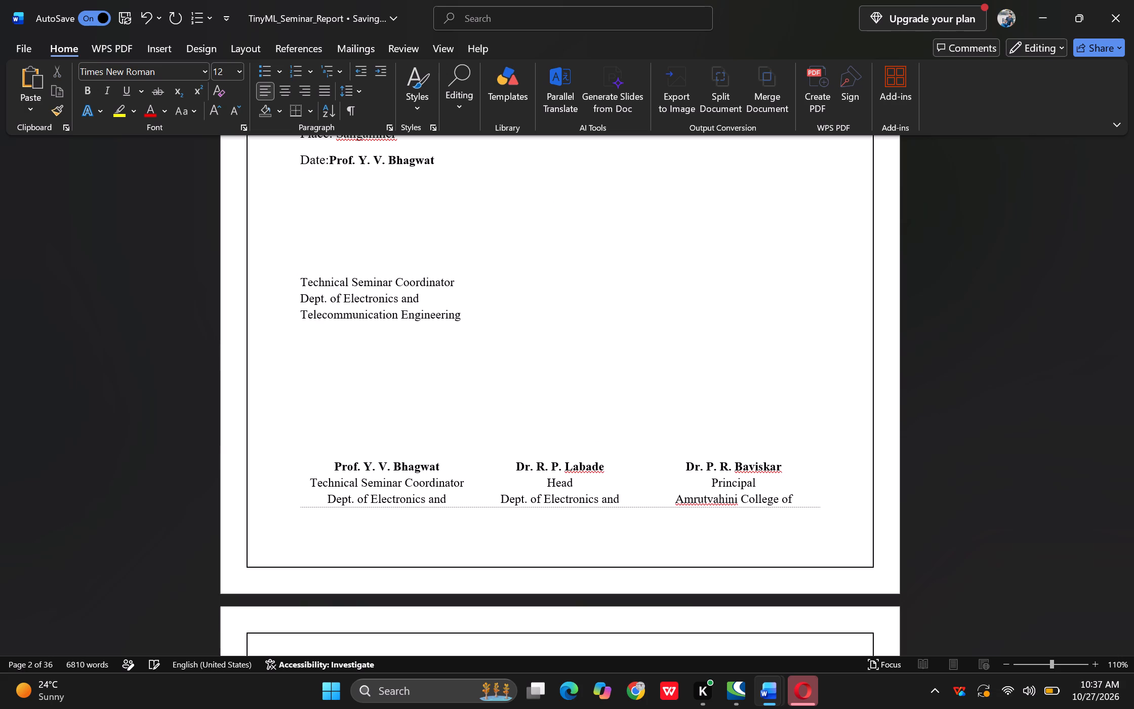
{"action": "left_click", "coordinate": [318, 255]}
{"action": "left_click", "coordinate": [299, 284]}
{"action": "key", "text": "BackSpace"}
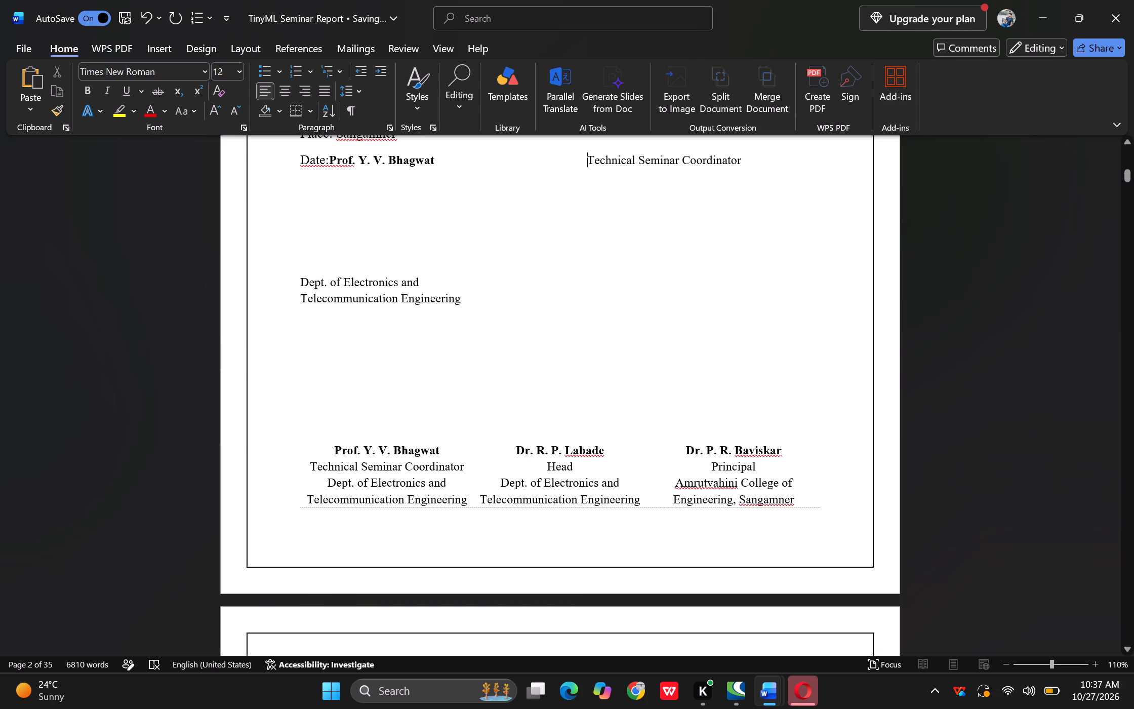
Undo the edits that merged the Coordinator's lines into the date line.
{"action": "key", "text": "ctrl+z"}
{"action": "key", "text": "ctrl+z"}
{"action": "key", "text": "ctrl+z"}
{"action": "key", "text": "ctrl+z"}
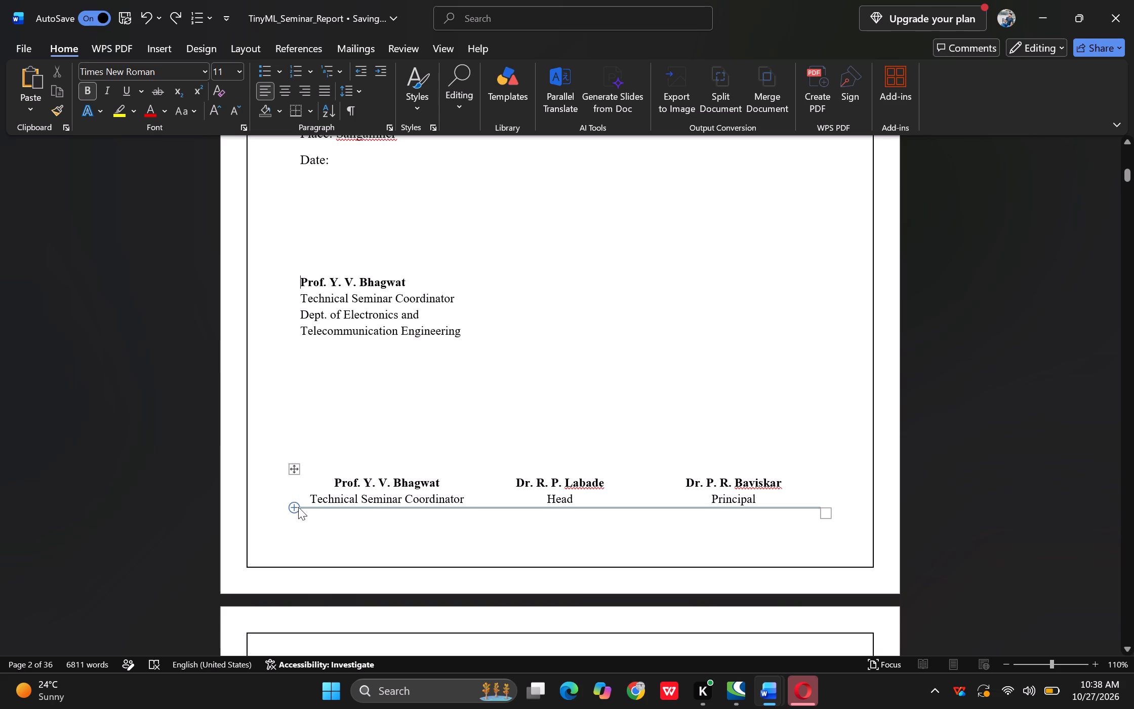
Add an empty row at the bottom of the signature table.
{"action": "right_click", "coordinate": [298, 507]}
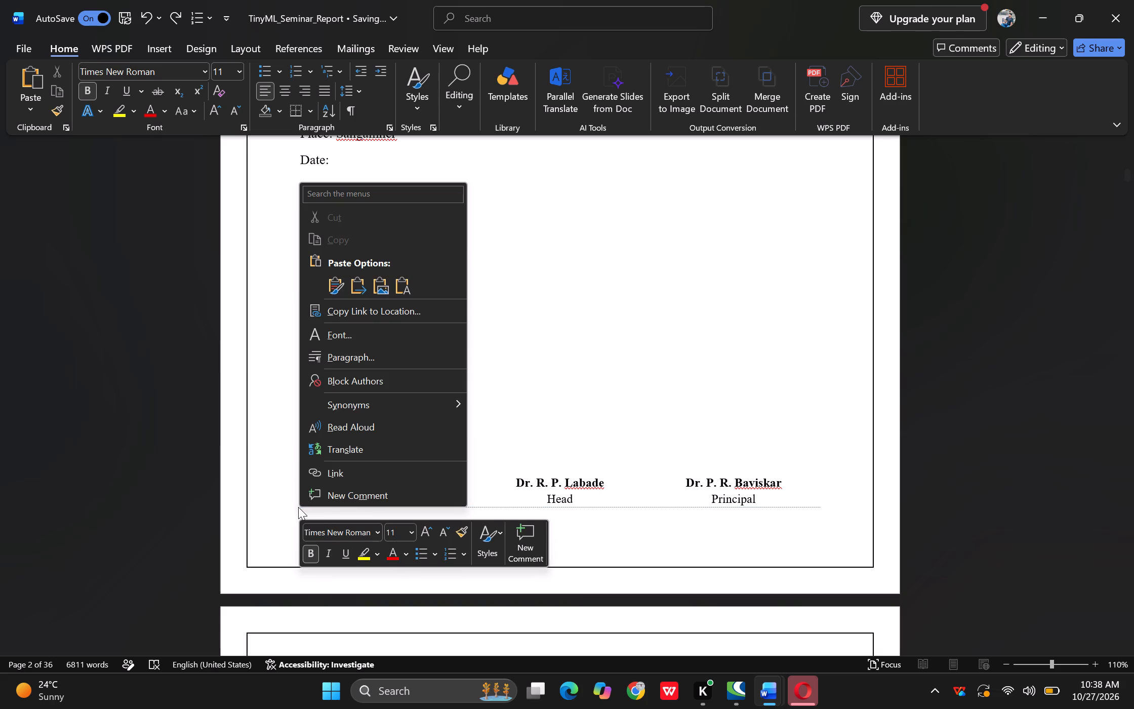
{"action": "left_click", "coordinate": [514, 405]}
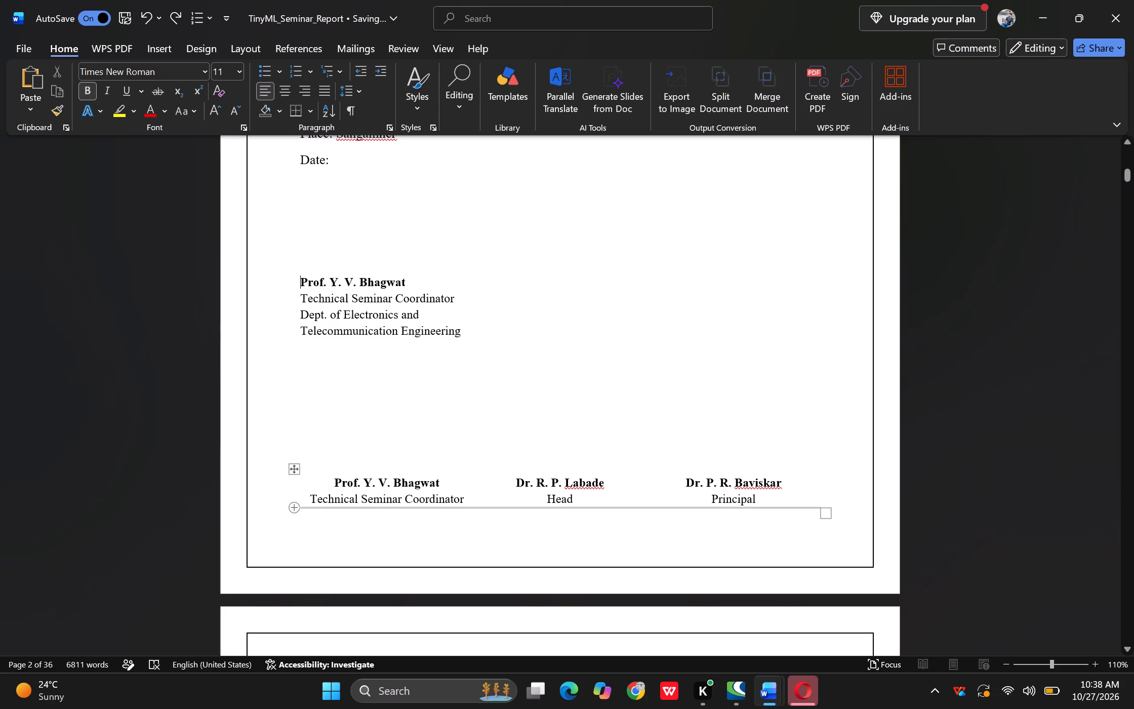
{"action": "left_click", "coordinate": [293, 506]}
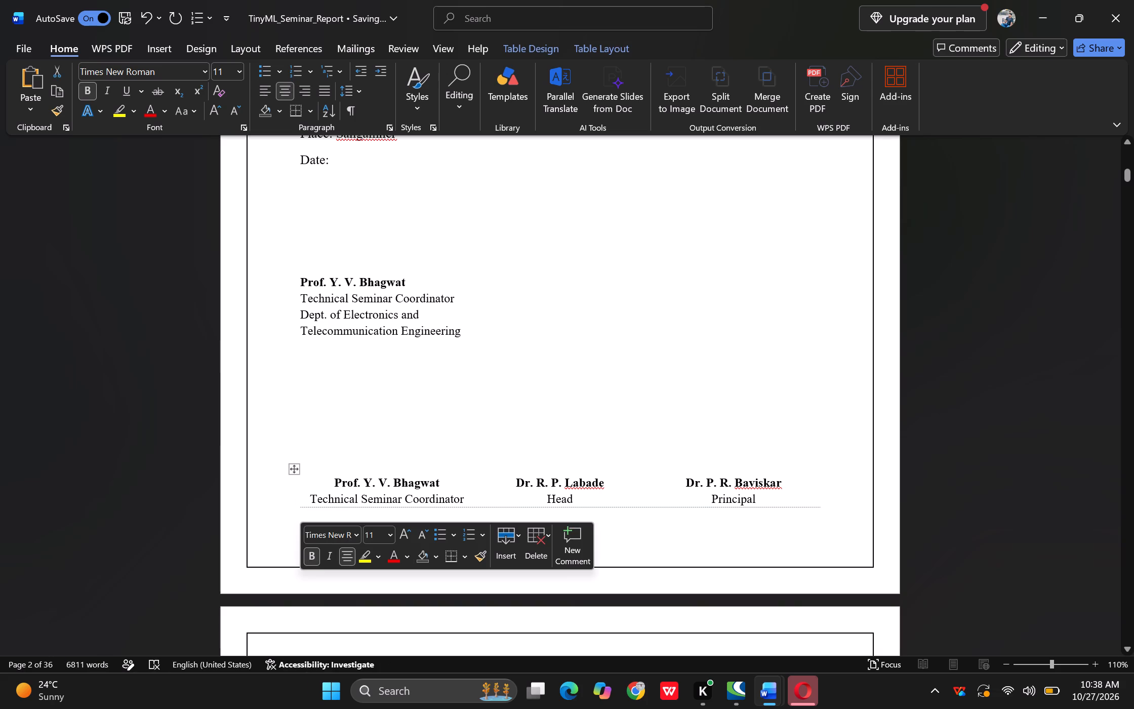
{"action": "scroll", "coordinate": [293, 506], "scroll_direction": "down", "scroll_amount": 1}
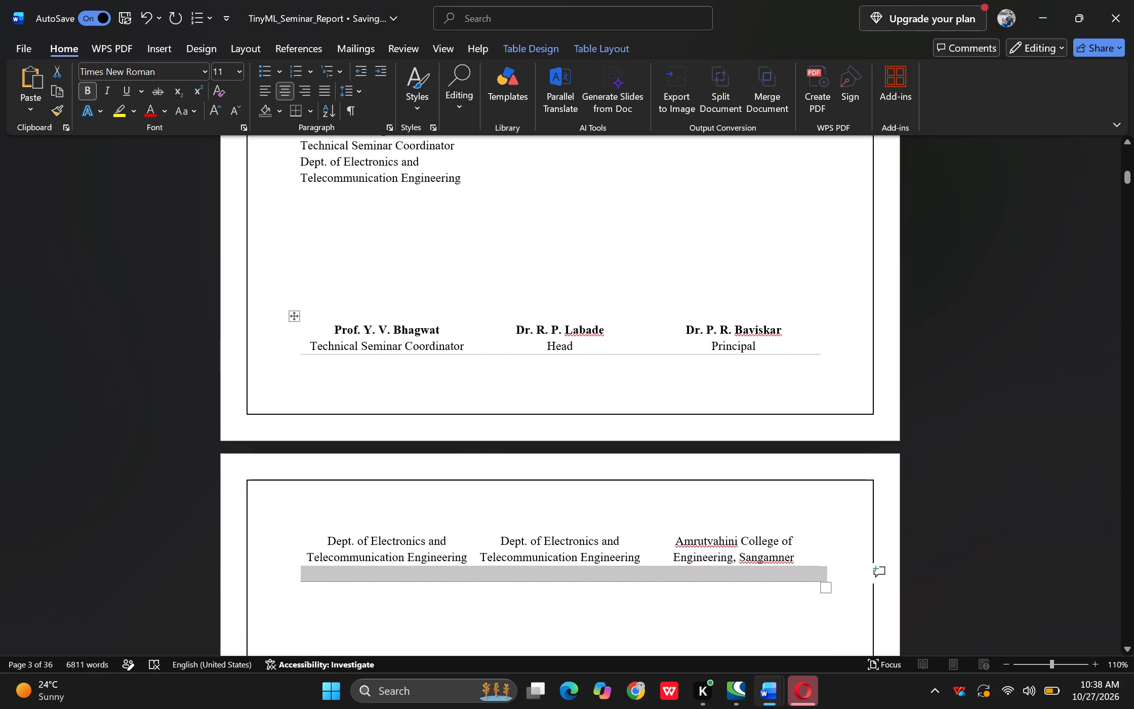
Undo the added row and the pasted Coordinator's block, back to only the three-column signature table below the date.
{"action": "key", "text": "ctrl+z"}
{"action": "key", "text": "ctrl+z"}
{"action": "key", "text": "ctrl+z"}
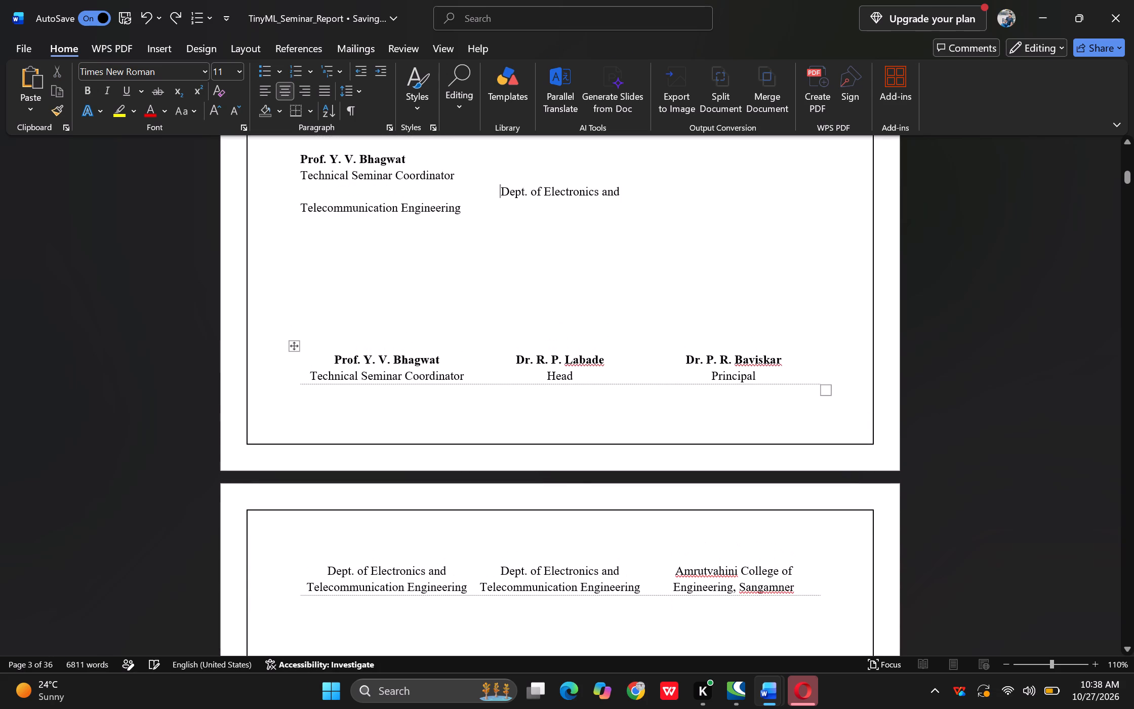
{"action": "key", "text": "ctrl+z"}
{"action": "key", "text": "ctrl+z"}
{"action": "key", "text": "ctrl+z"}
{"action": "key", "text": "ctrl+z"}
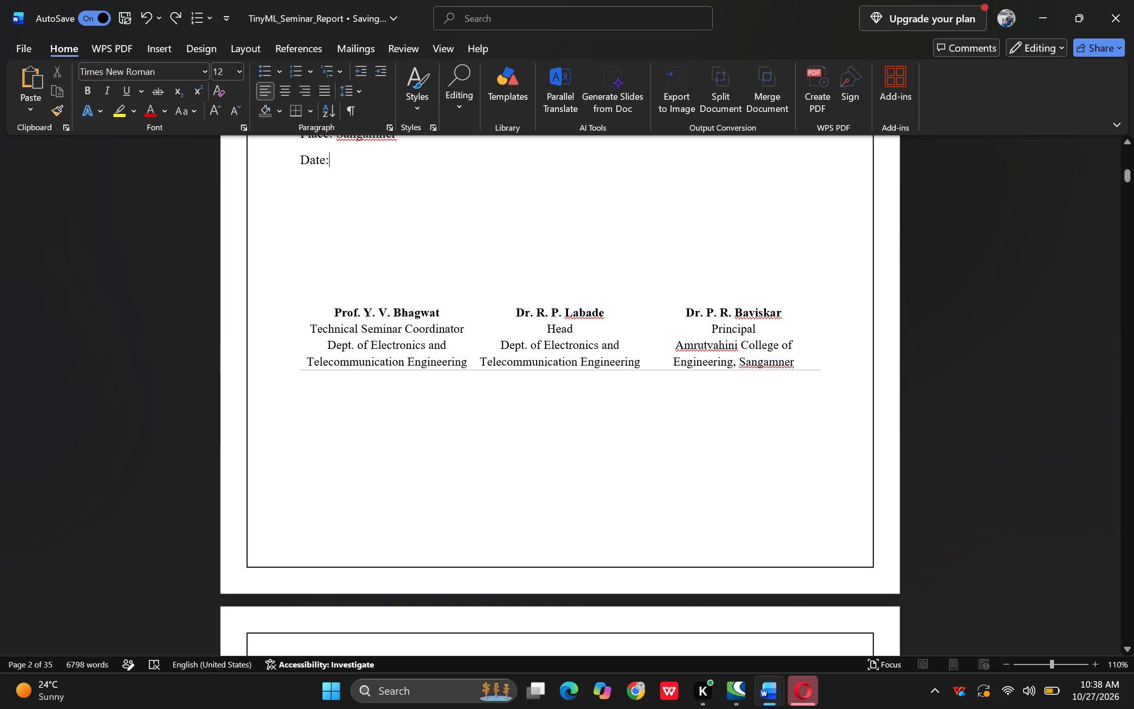
Lower the bottom edge of the signature table to leave blank space beneath the three signatories' lines.
{"action": "left_click", "coordinate": [474, 367]}
{"action": "left_click", "coordinate": [474, 367]}
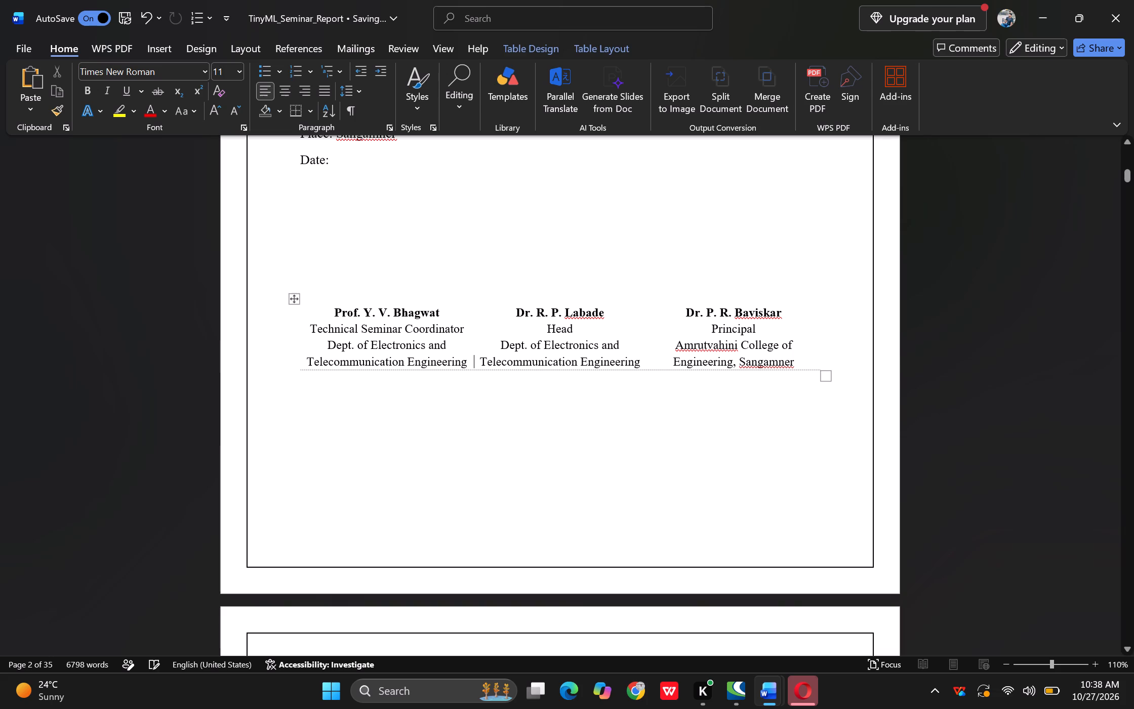
{"action": "left_click", "coordinate": [478, 368]}
{"action": "left_click_drag", "start_coordinate": [478, 369], "coordinate": [483, 385]}
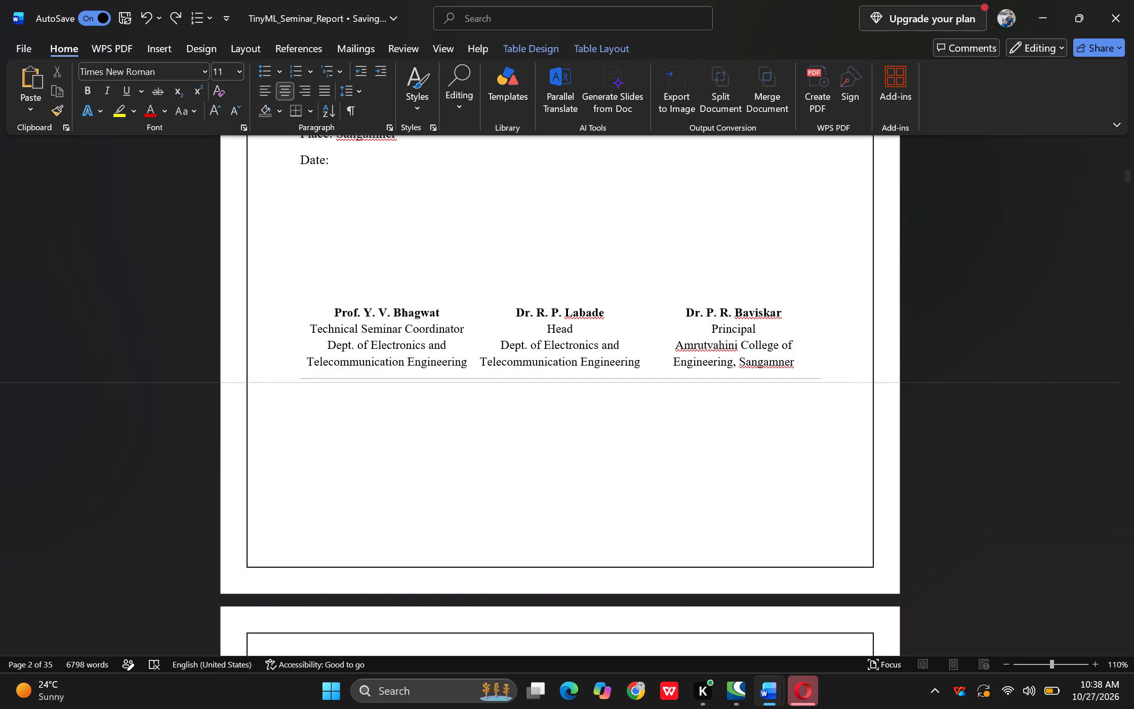
{"action": "left_click_drag", "start_coordinate": [483, 385], "coordinate": [468, 418]}
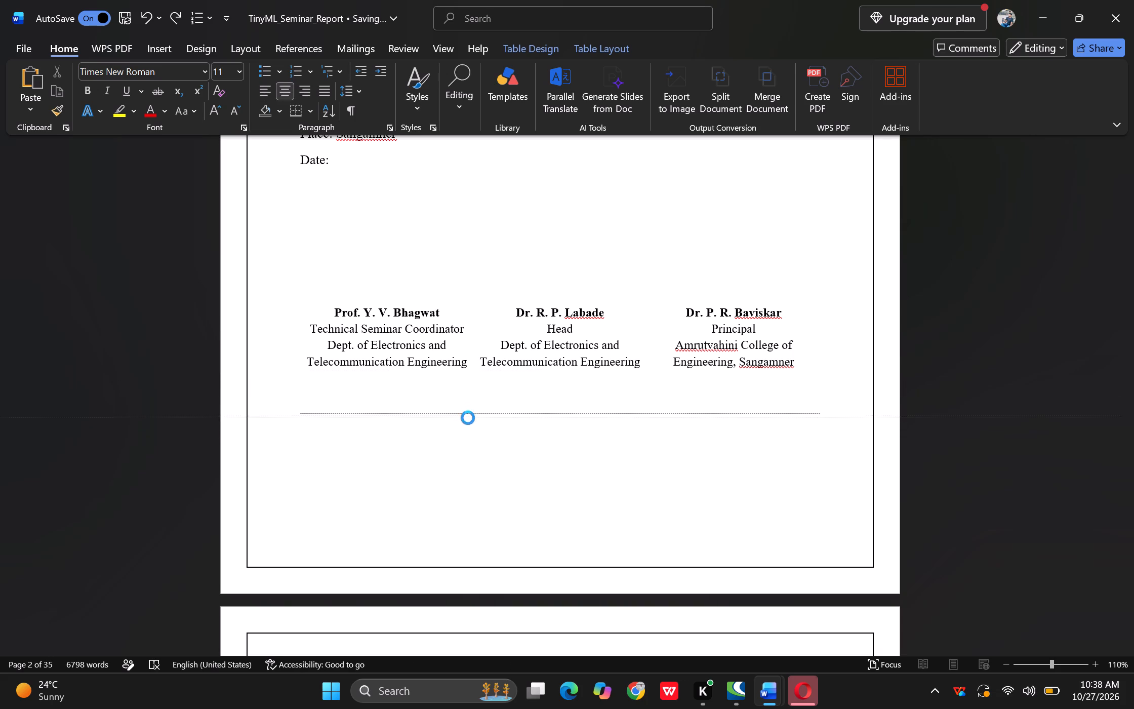
{"action": "left_click_drag", "start_coordinate": [468, 418], "coordinate": [471, 451]}
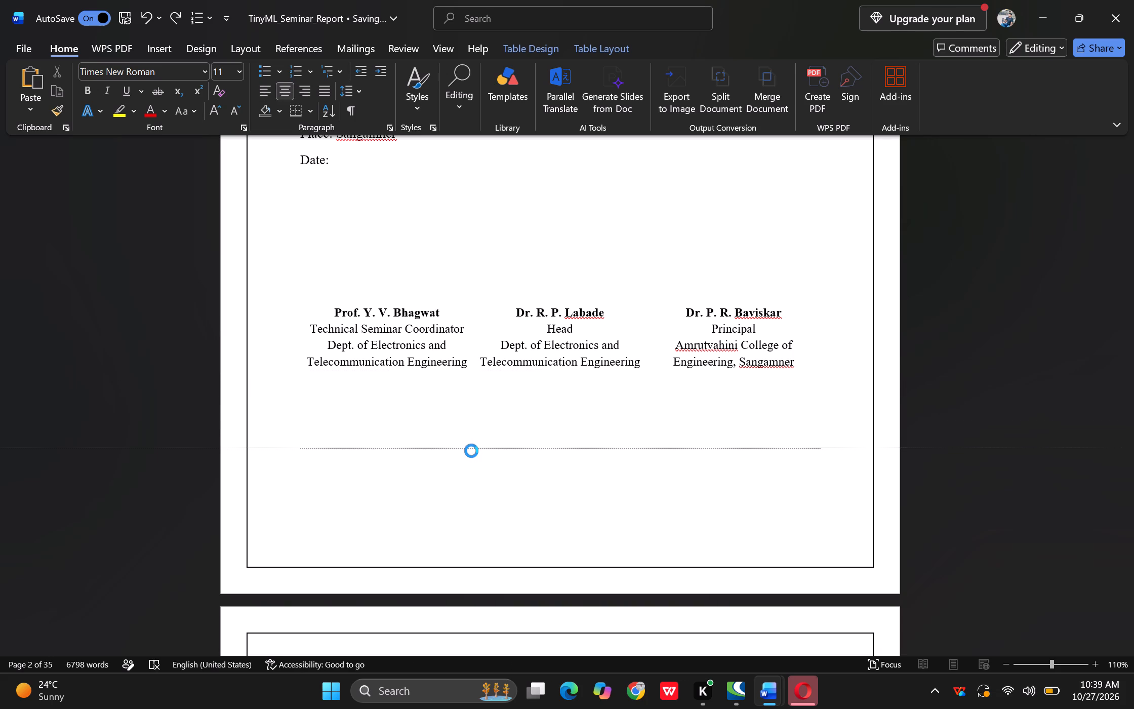
{"action": "left_click_drag", "start_coordinate": [471, 451], "coordinate": [469, 451]}
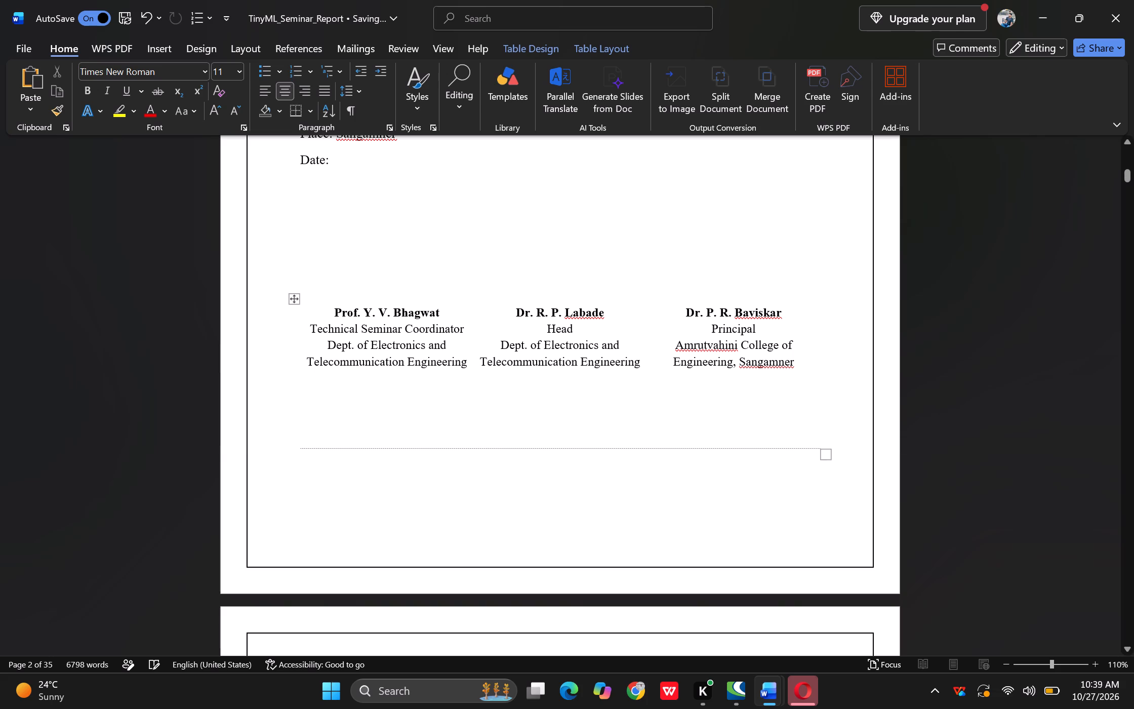
{"action": "left_click_drag", "start_coordinate": [474, 448], "coordinate": [480, 460]}
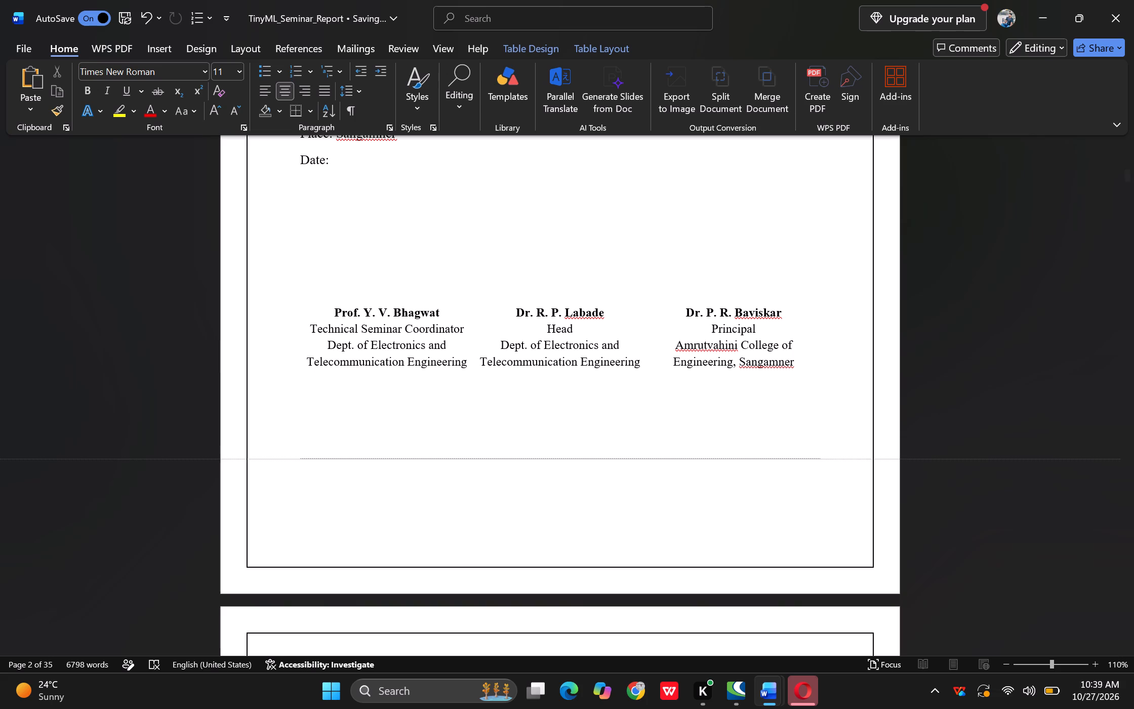
{"action": "left_click_drag", "start_coordinate": [480, 460], "coordinate": [481, 460]}
{"action": "left_click", "coordinate": [481, 460]}
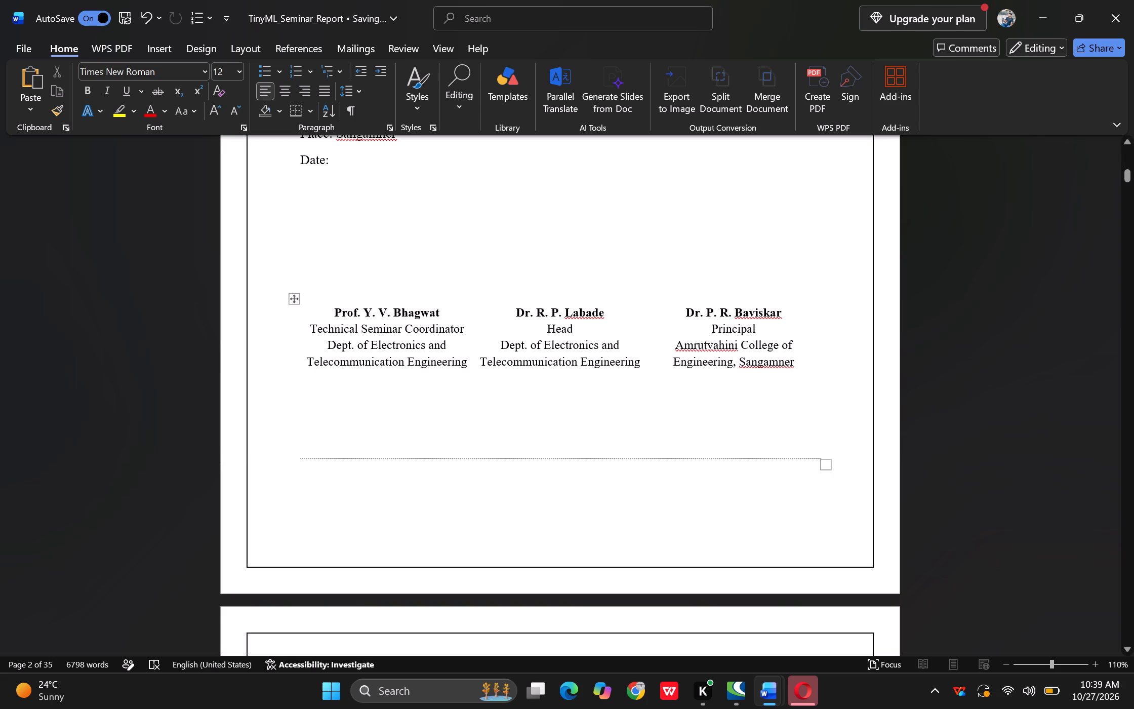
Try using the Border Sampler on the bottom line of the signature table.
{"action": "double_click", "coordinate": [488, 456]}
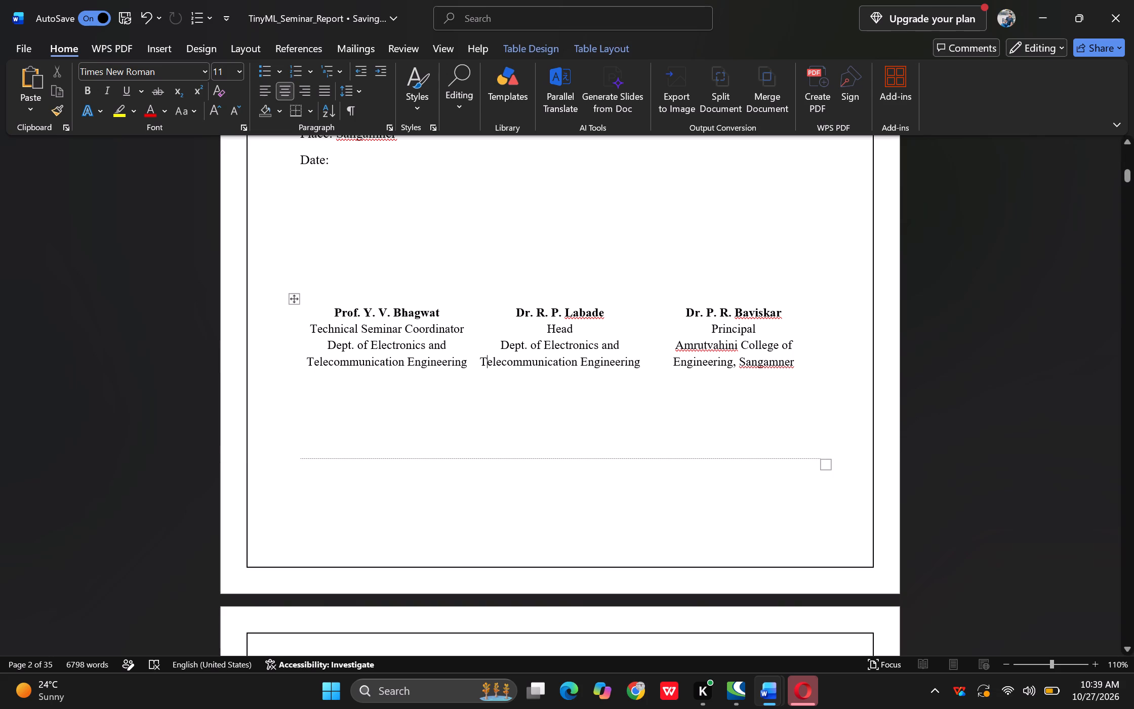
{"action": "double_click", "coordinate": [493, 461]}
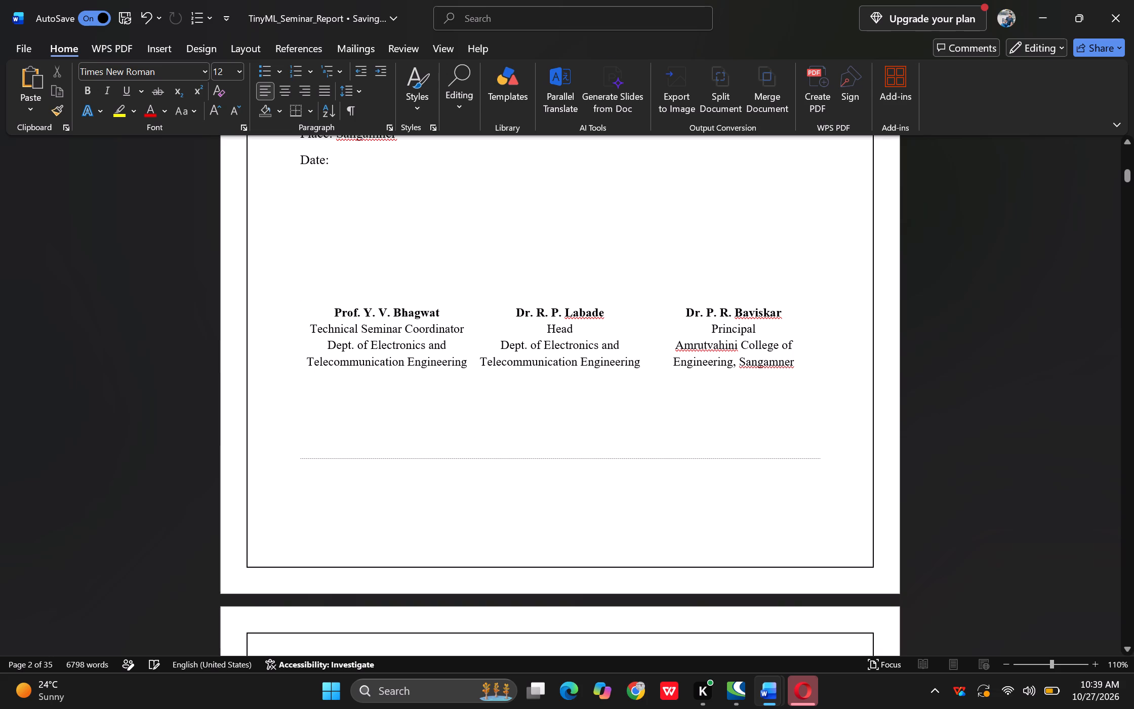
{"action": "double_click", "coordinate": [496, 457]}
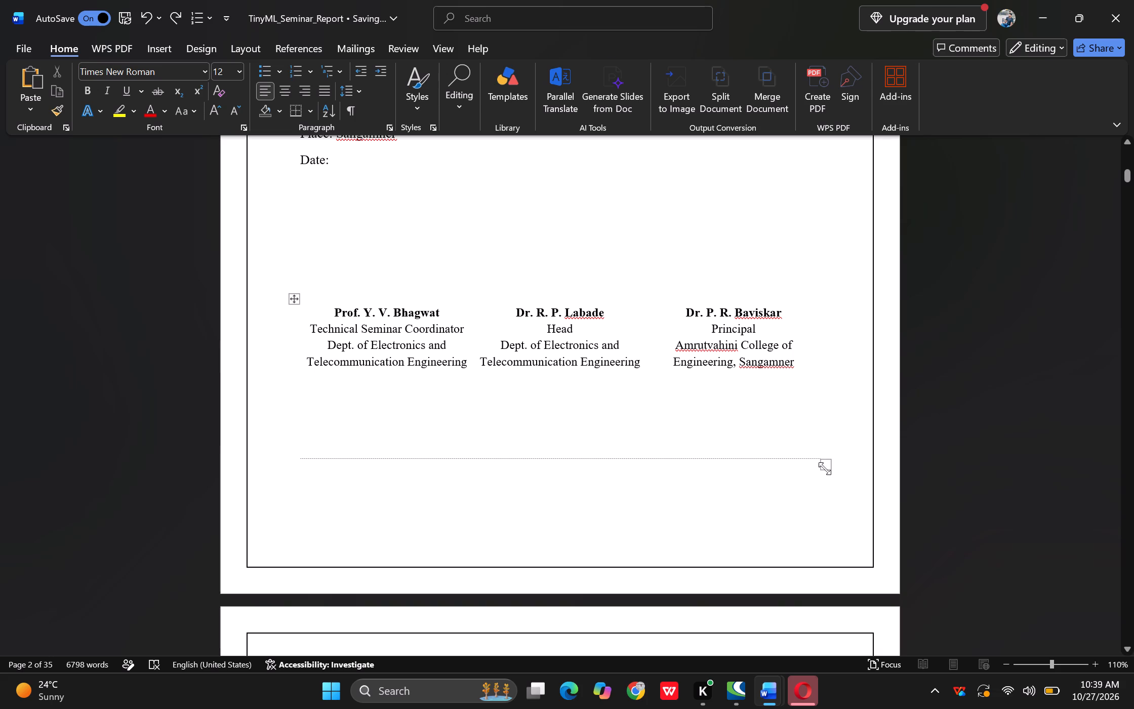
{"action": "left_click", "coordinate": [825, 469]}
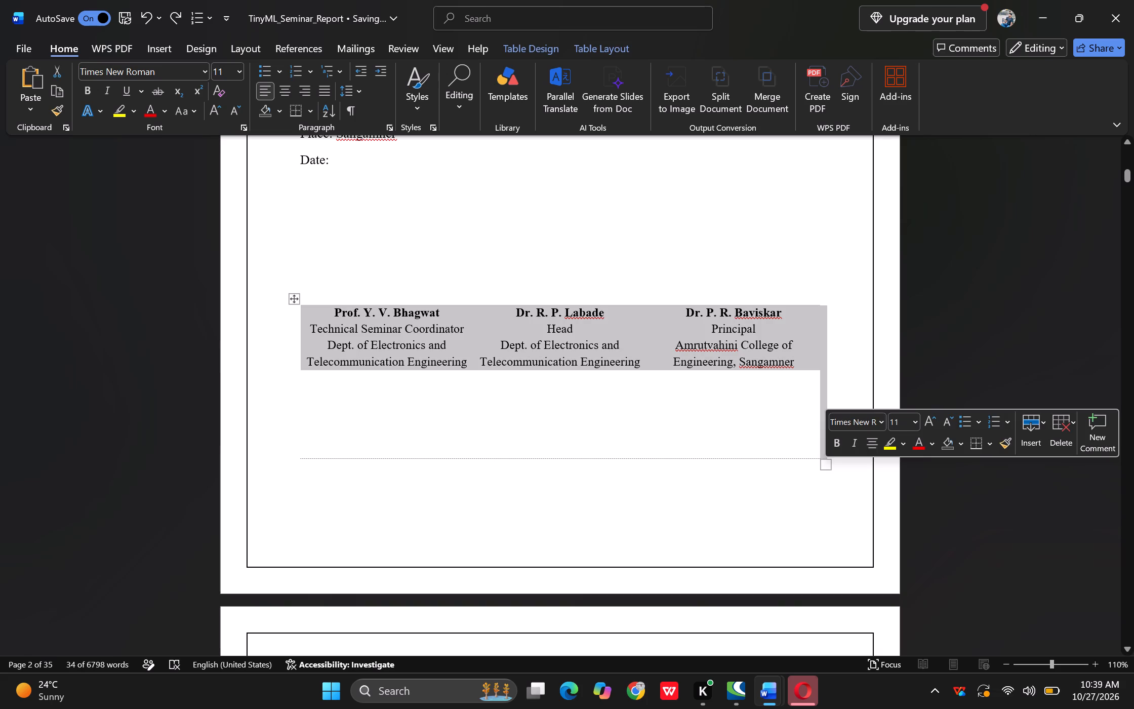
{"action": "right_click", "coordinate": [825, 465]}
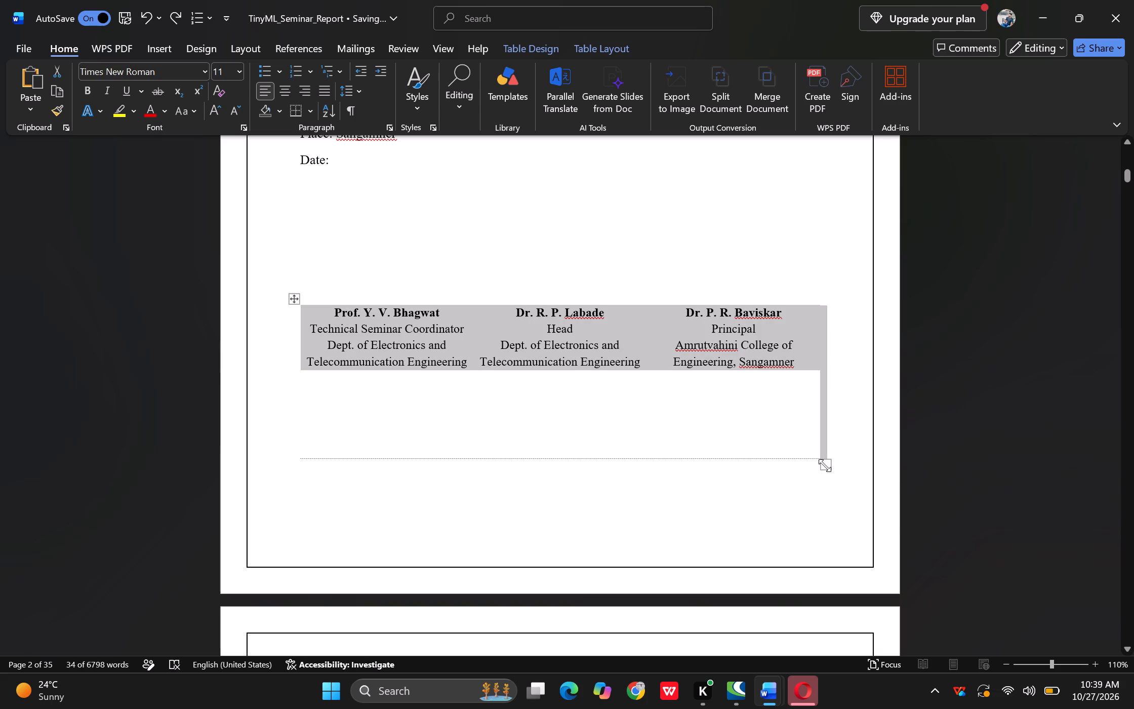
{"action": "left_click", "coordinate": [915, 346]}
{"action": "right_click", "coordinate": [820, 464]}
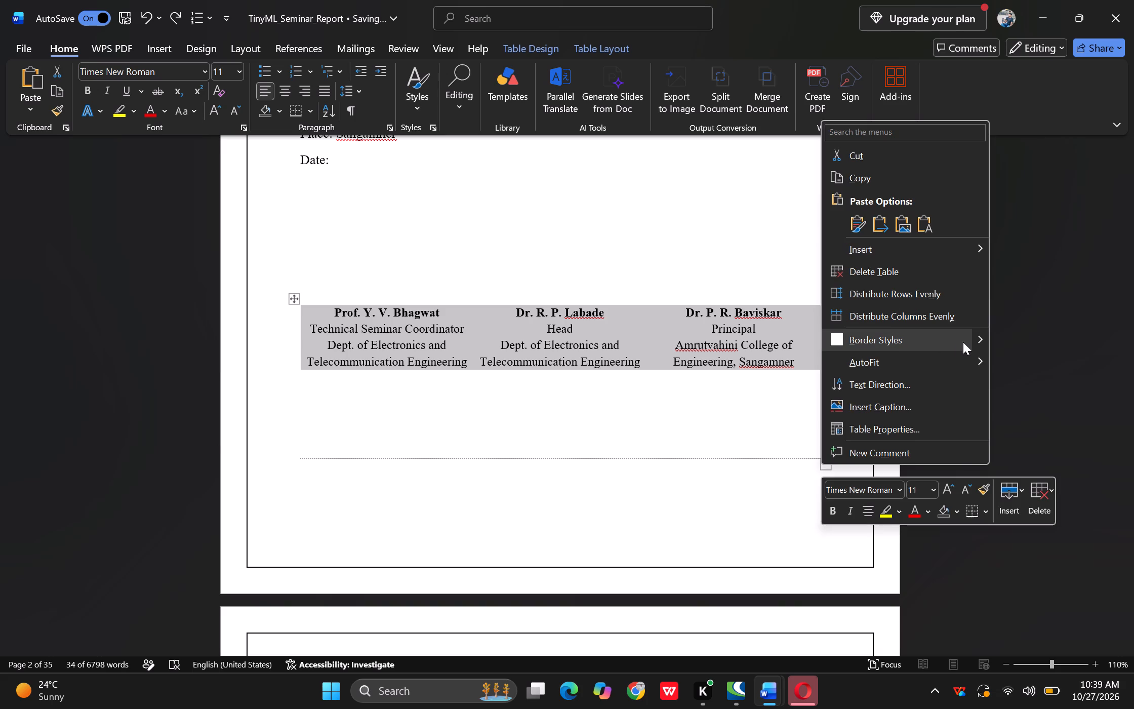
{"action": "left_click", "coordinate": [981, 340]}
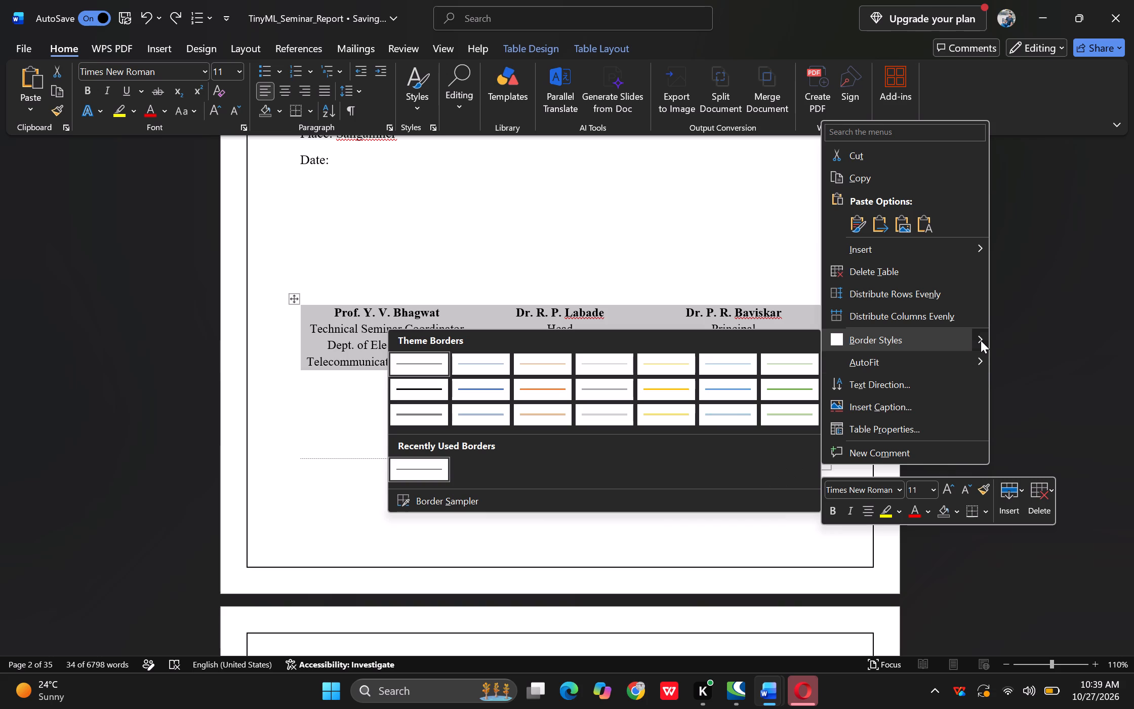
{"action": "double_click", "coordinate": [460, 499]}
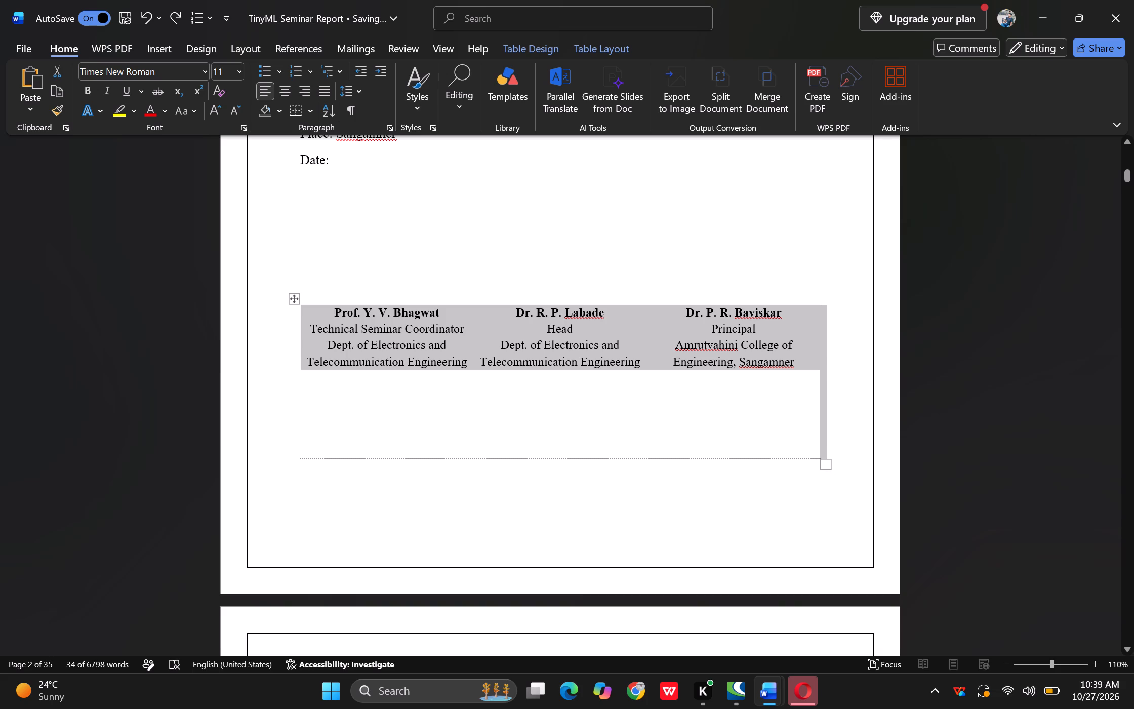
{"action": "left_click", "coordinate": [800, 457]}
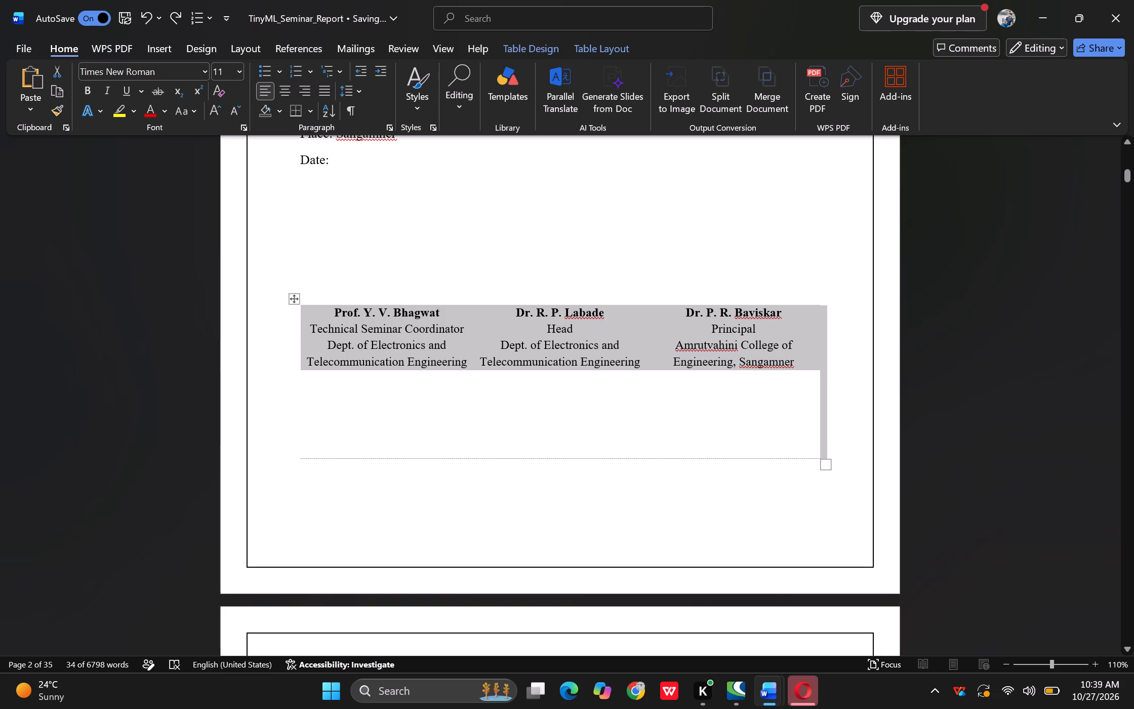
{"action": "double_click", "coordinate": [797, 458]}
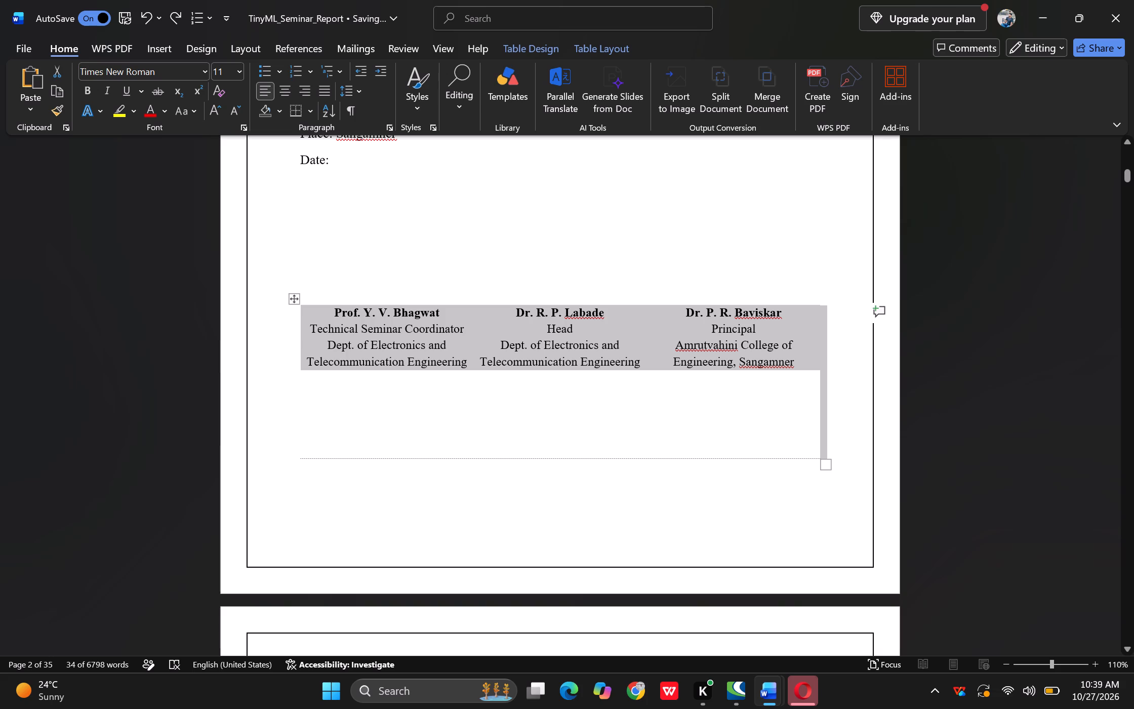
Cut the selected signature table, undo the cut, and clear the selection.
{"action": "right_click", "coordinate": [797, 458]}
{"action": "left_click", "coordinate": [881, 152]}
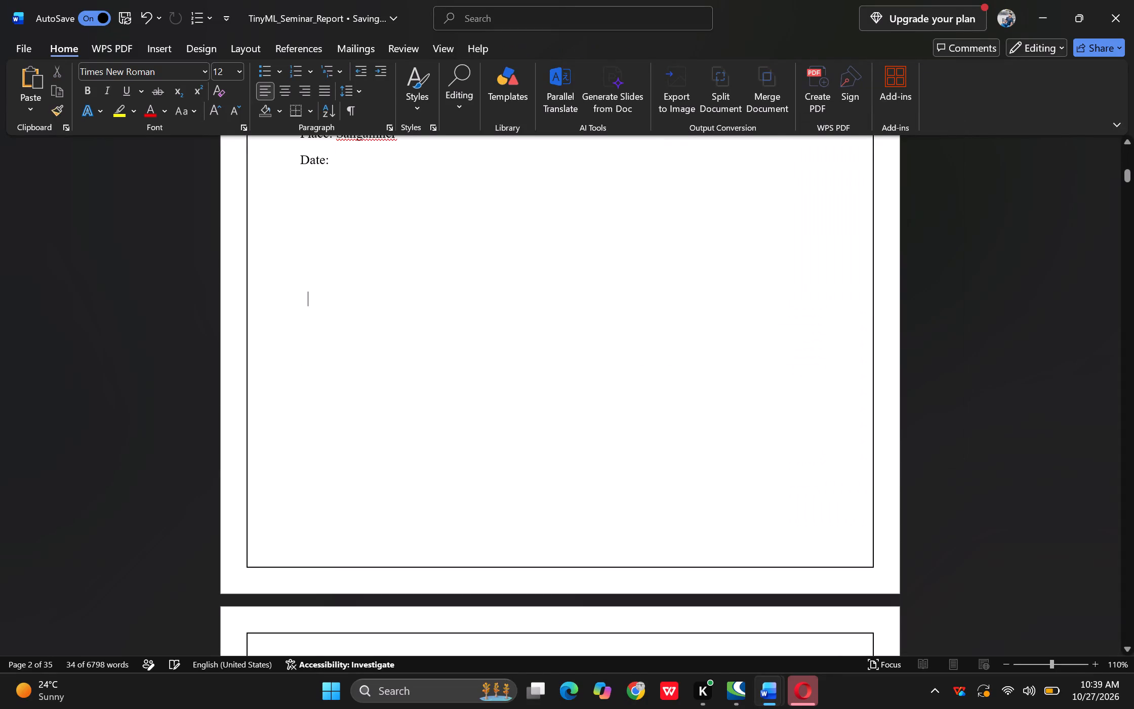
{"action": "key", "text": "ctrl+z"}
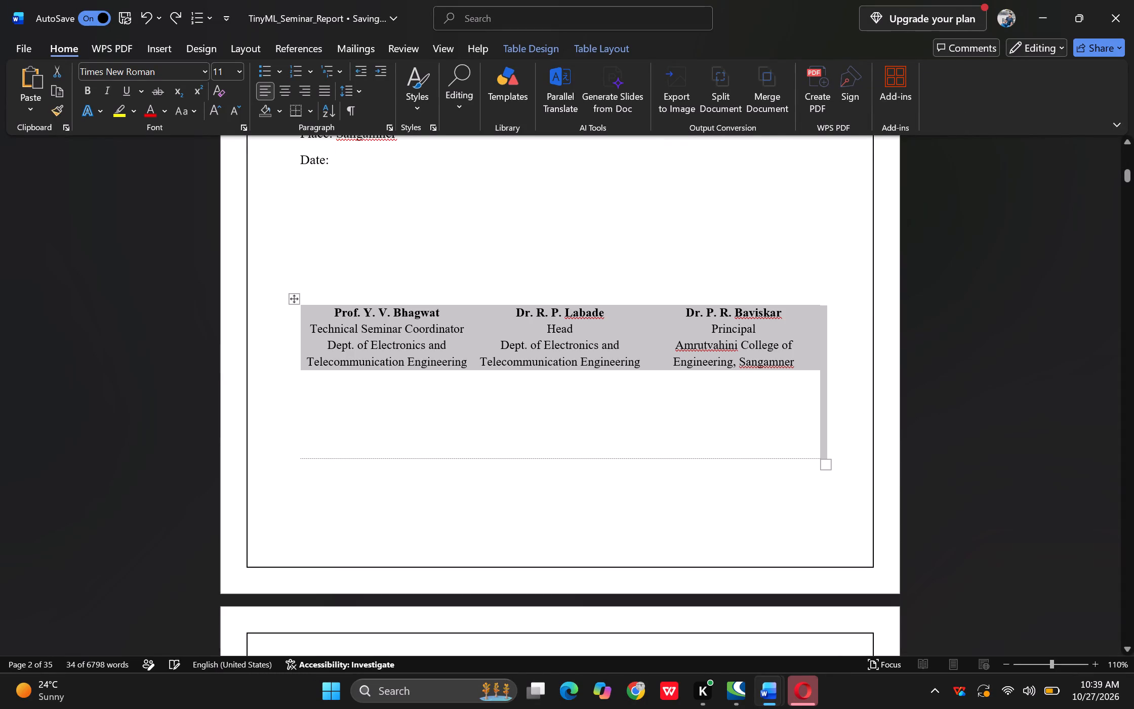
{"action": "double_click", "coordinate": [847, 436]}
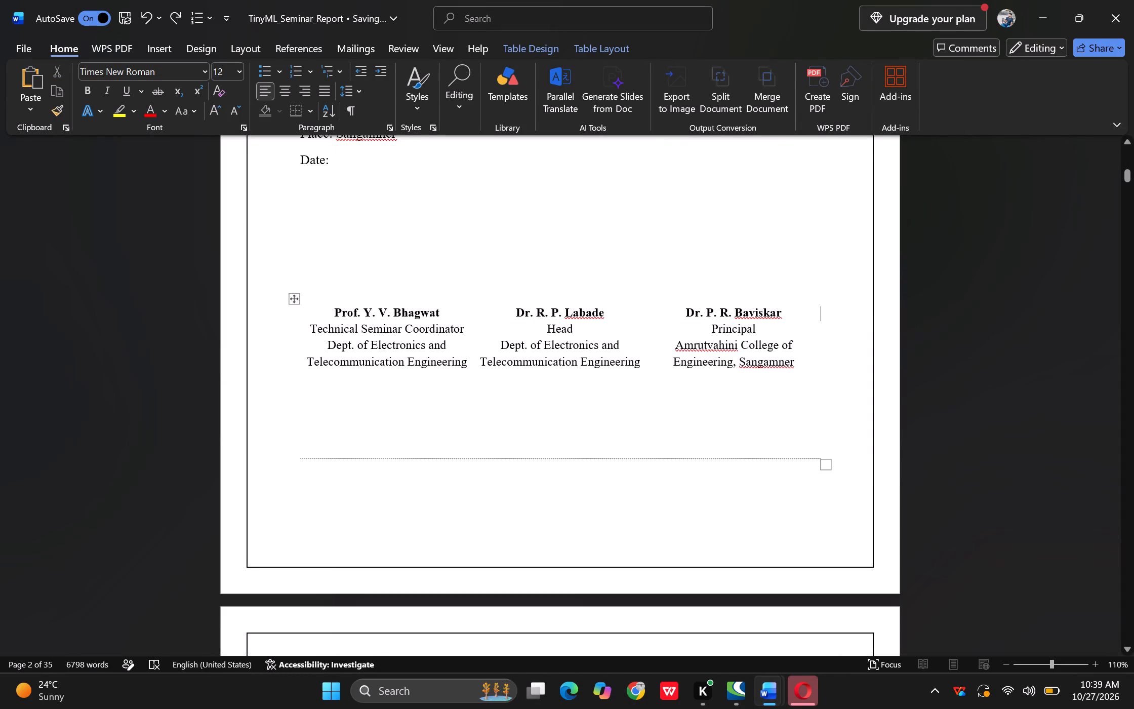
Ignore all spelling flags for "Sangamner" in the Principal's block.
{"action": "left_click", "coordinate": [788, 457]}
{"action": "right_click", "coordinate": [787, 455]}
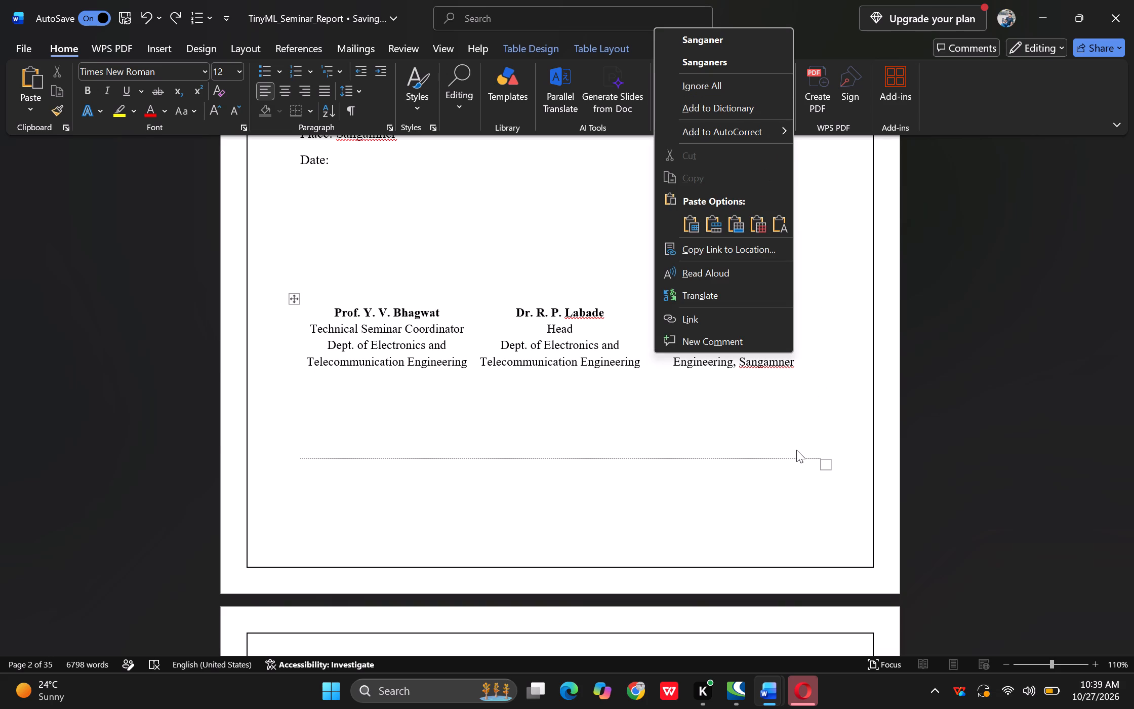
{"action": "left_click", "coordinate": [796, 450]}
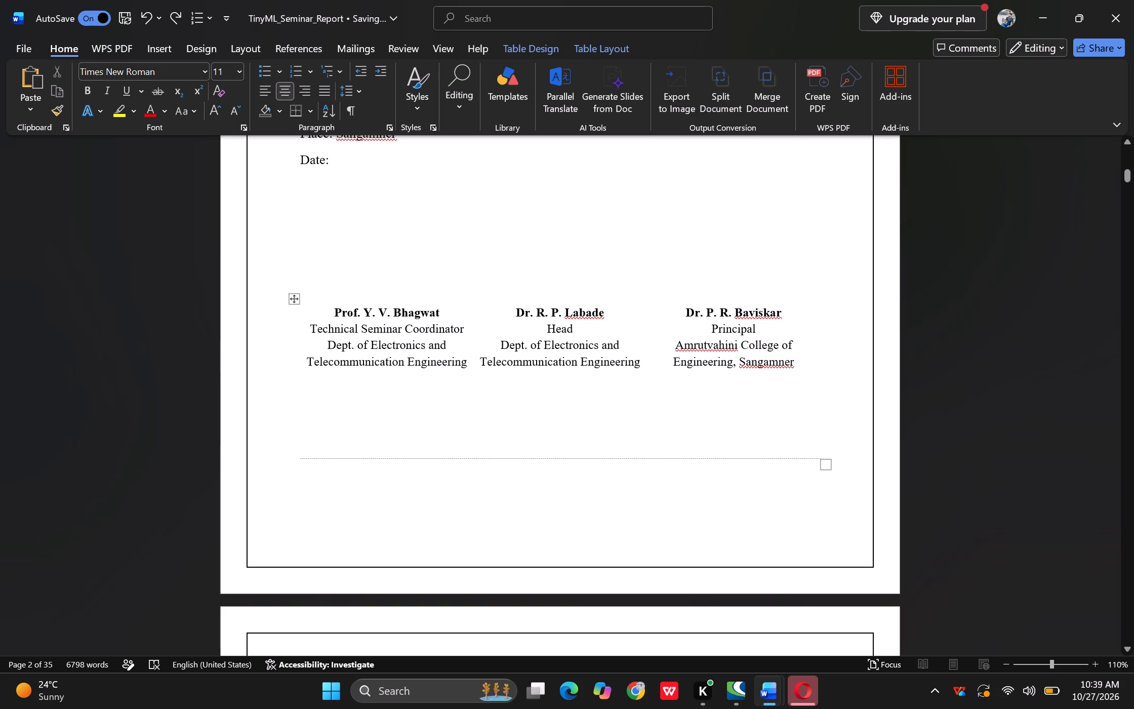
{"action": "right_click", "coordinate": [785, 458]}
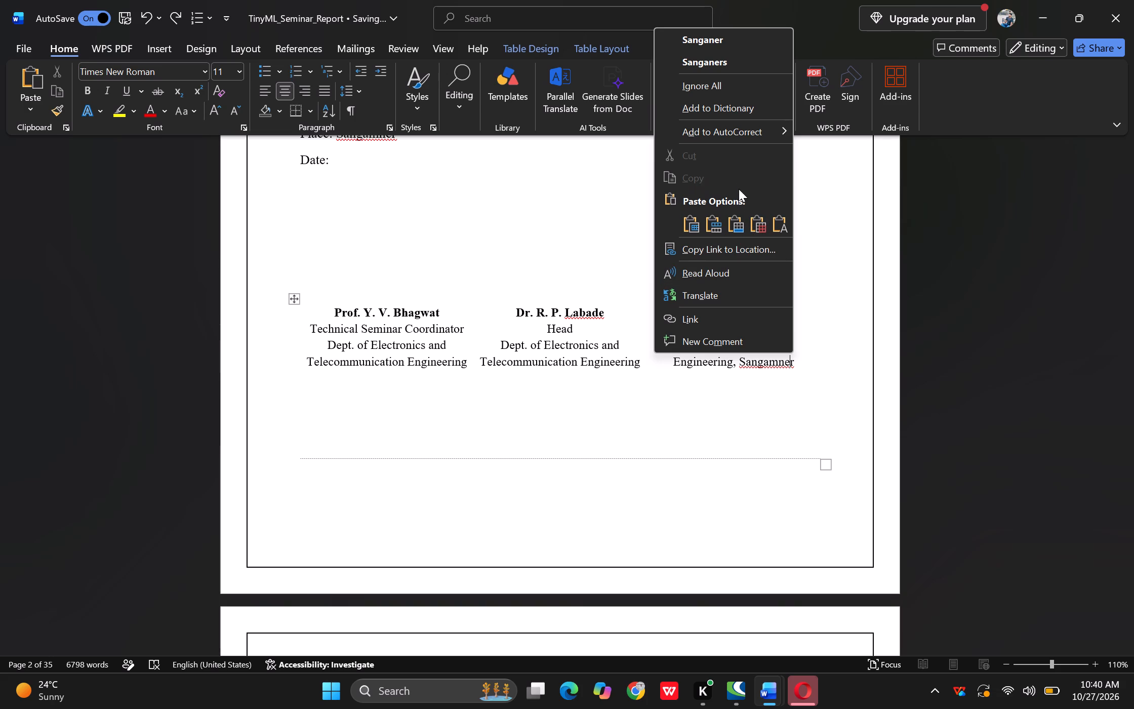
{"action": "left_click", "coordinate": [743, 87]}
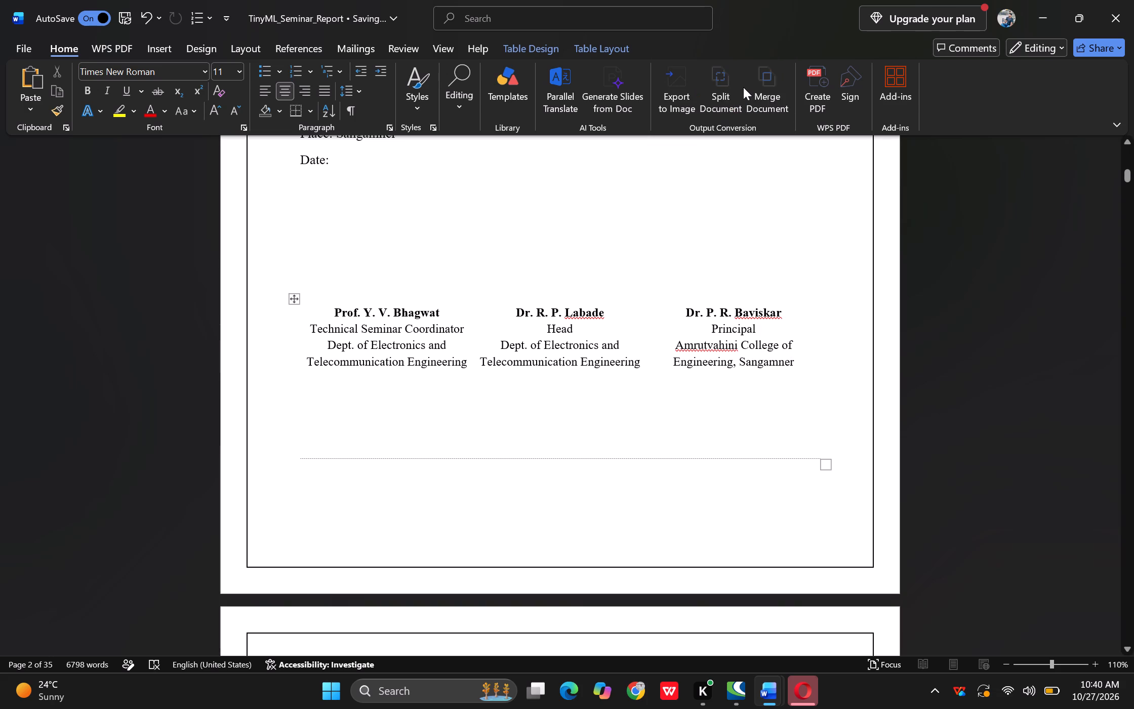
{"action": "right_click", "coordinate": [820, 464]}
{"action": "left_click", "coordinate": [675, 417]}
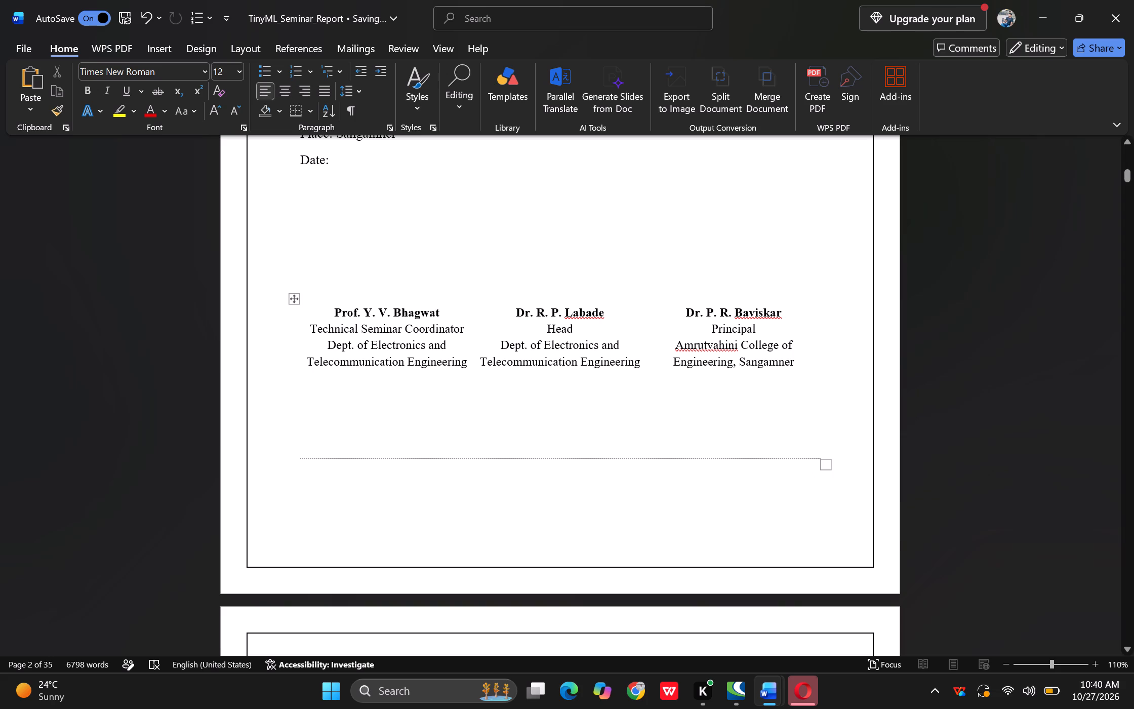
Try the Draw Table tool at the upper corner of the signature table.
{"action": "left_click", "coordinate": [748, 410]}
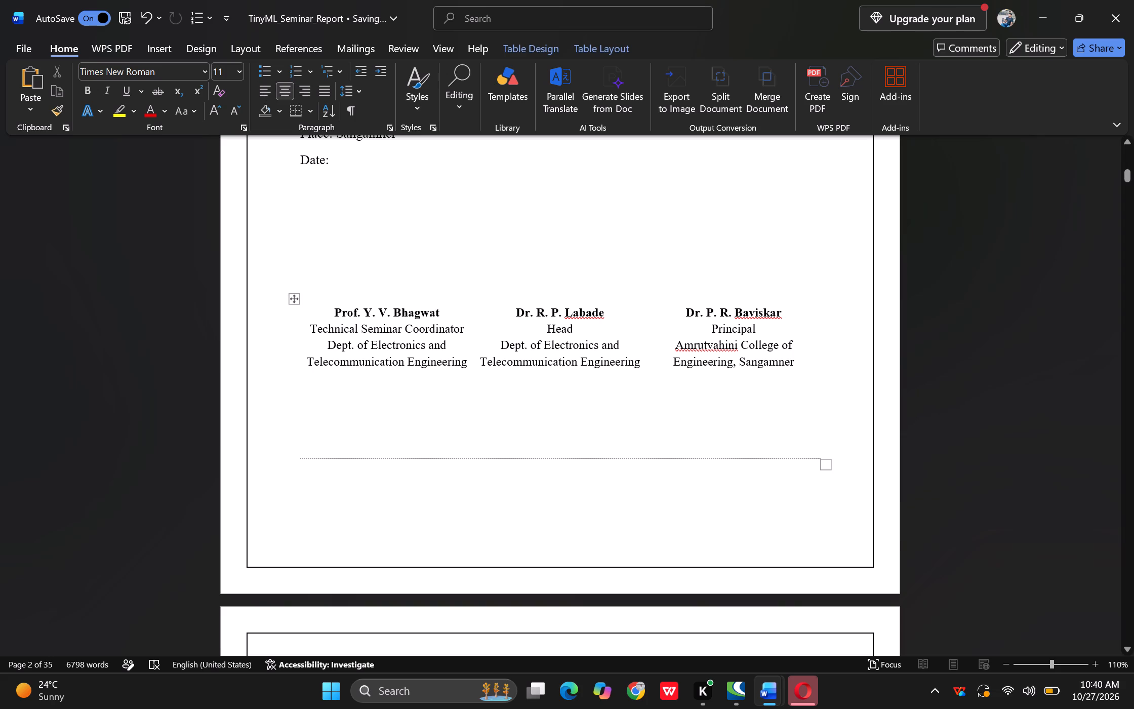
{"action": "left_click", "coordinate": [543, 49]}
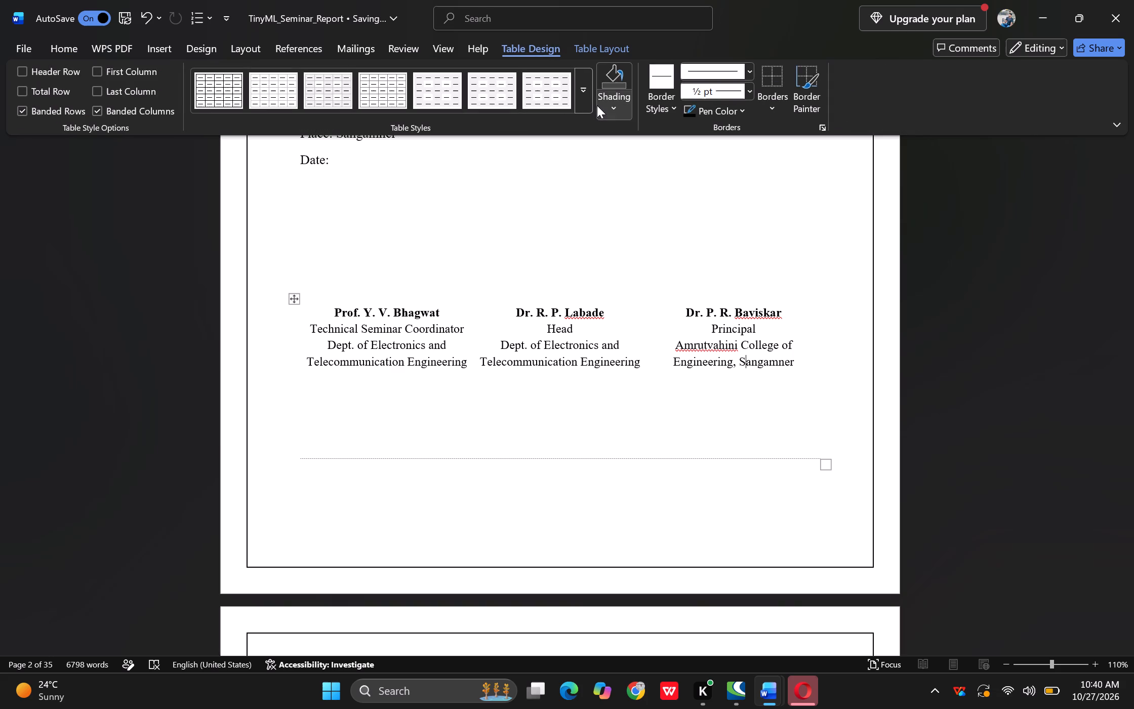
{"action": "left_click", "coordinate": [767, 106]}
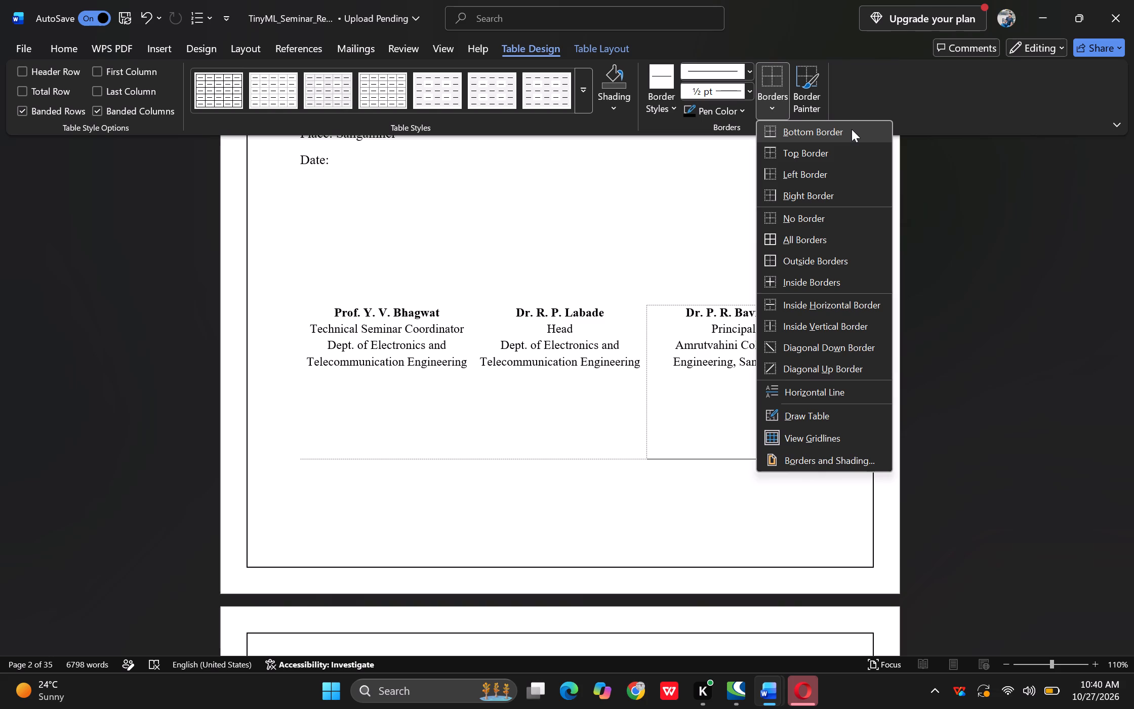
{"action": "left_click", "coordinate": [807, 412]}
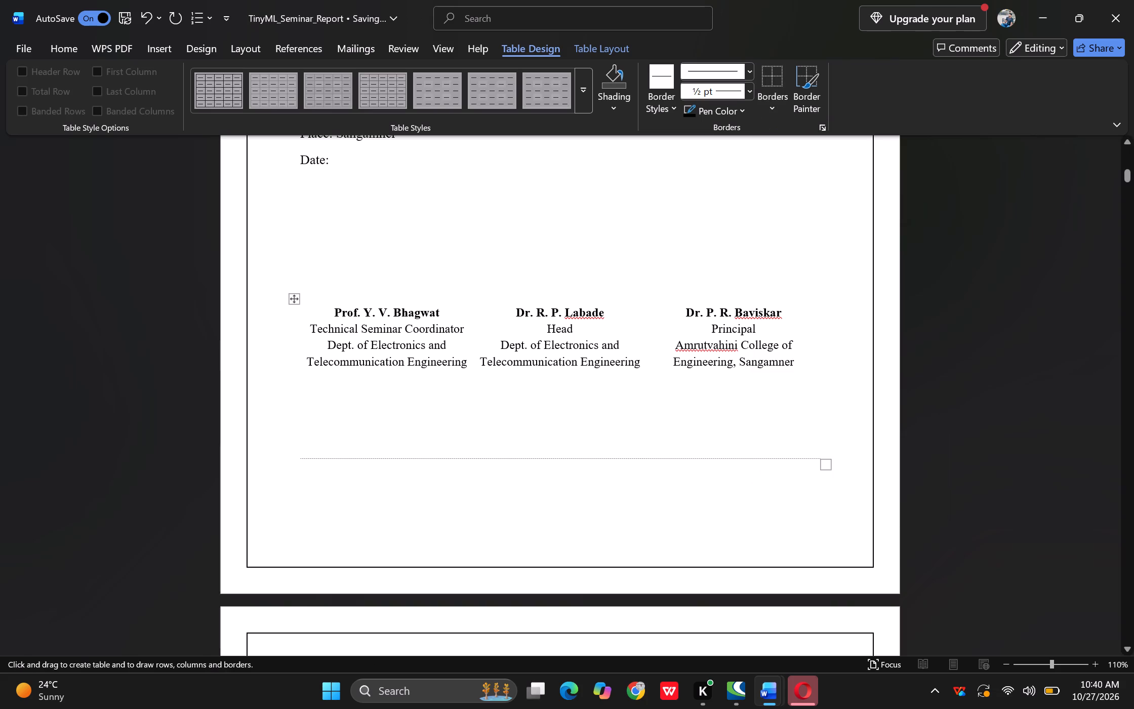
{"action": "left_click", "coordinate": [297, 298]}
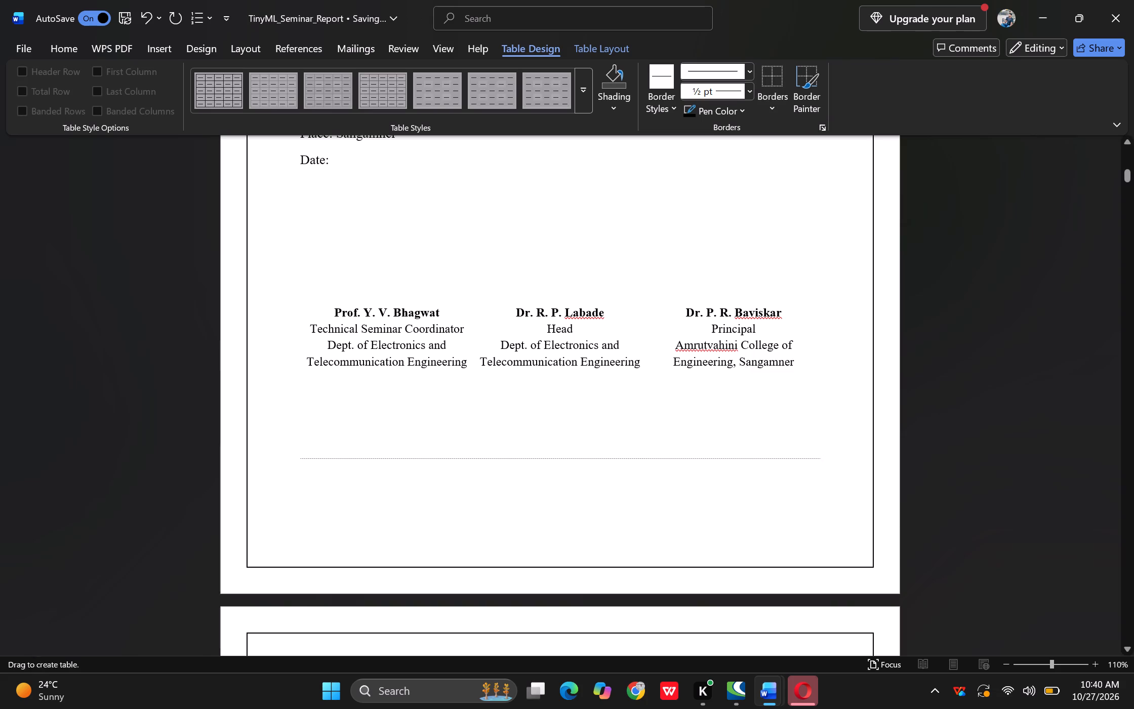
Delete the letter "S" from "Sangamner" in the Principal's block.
{"action": "key", "text": "BackSpace"}
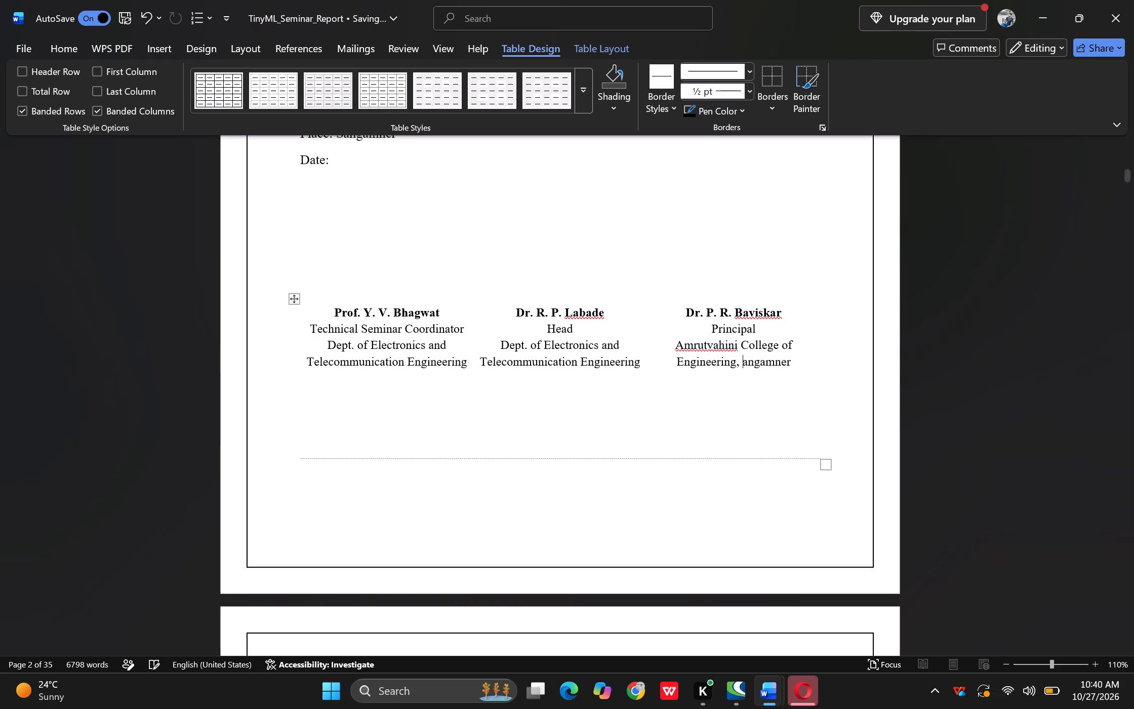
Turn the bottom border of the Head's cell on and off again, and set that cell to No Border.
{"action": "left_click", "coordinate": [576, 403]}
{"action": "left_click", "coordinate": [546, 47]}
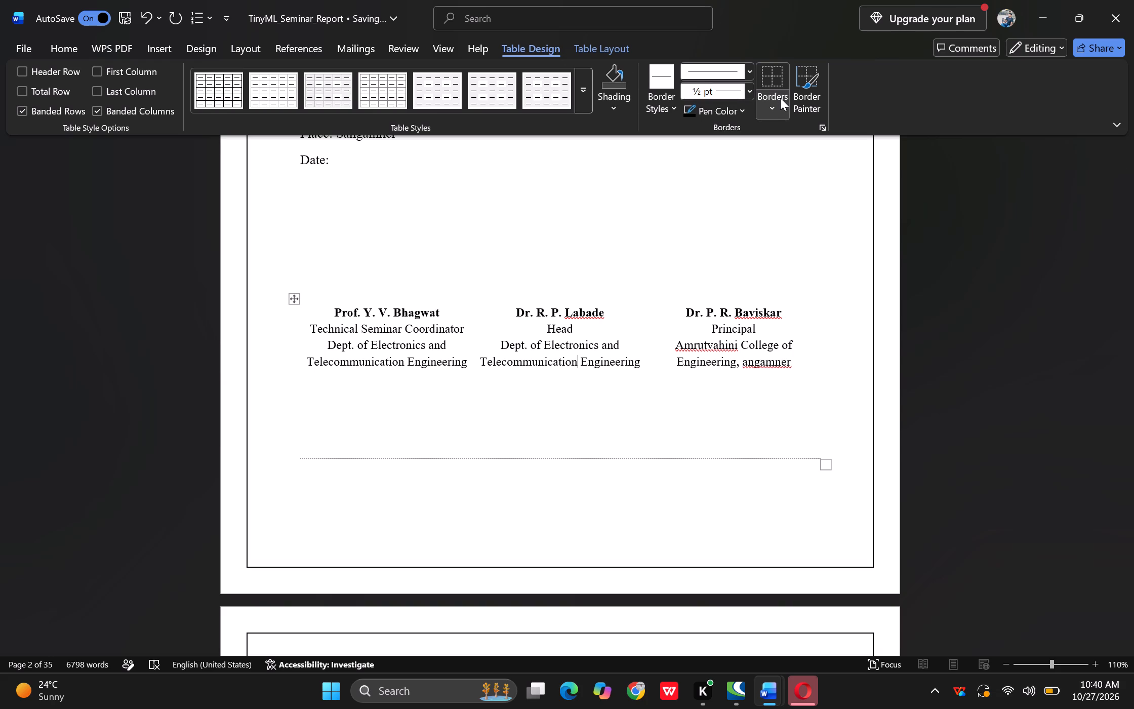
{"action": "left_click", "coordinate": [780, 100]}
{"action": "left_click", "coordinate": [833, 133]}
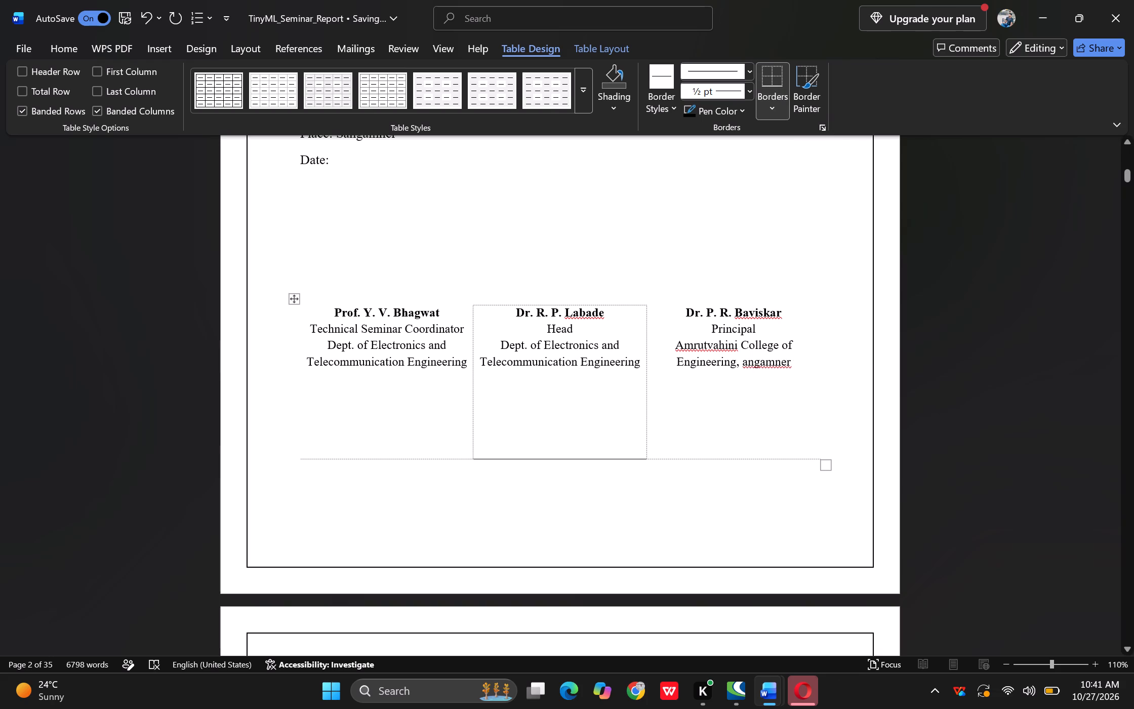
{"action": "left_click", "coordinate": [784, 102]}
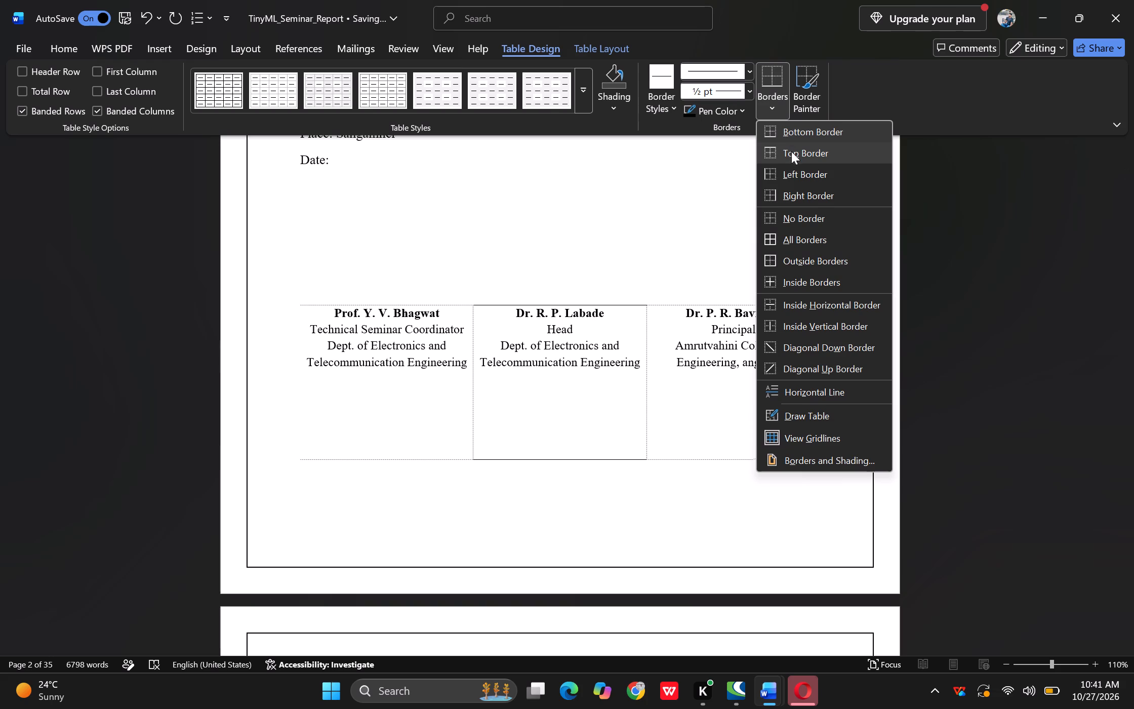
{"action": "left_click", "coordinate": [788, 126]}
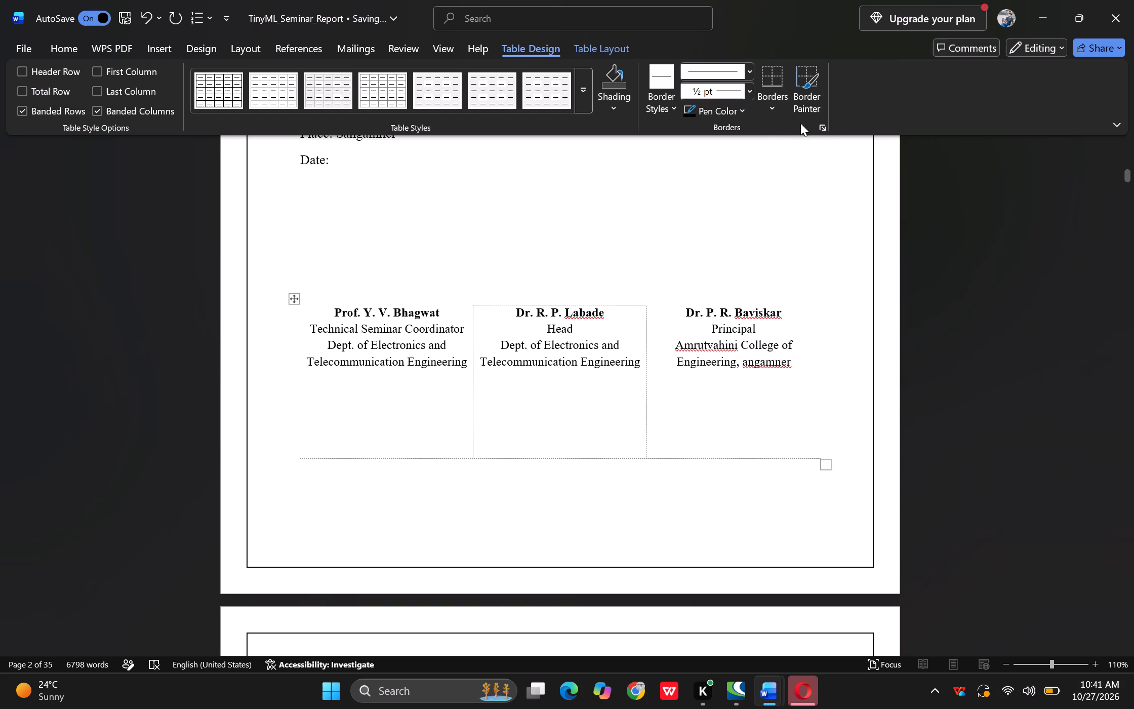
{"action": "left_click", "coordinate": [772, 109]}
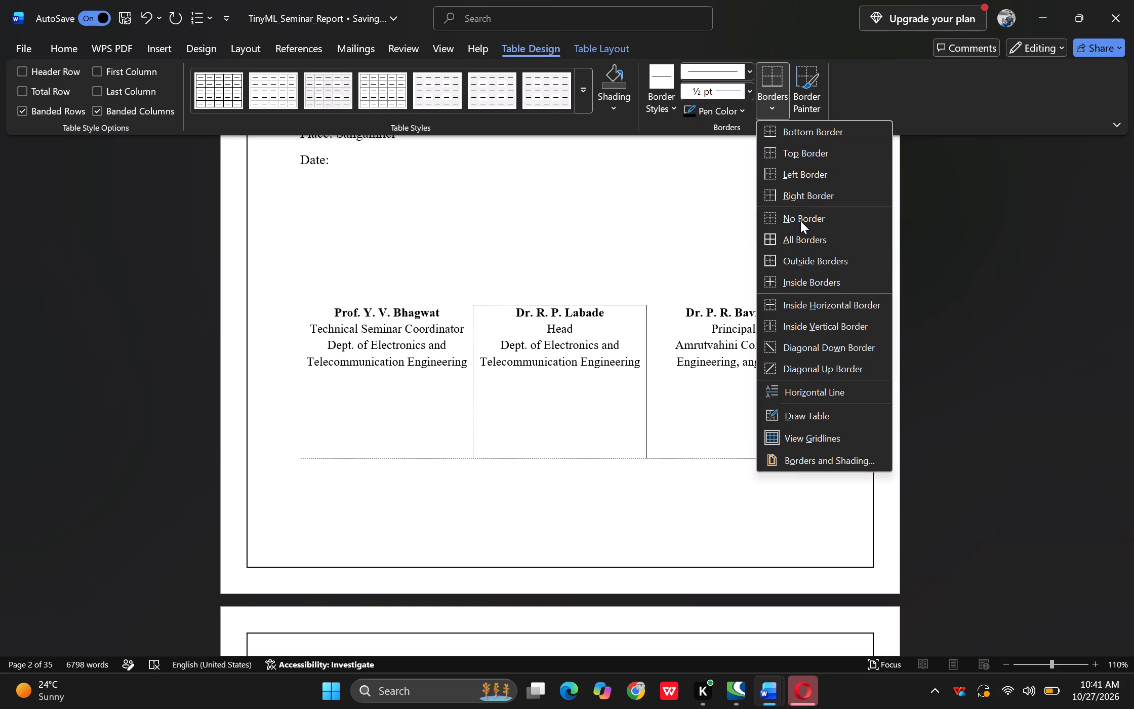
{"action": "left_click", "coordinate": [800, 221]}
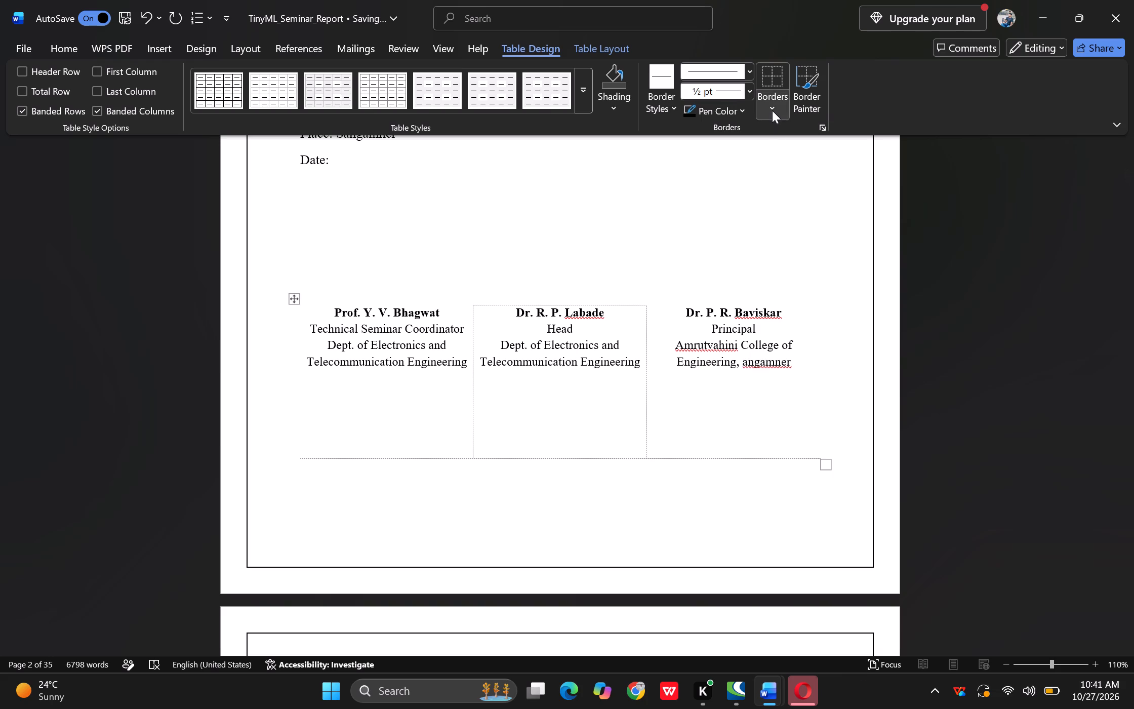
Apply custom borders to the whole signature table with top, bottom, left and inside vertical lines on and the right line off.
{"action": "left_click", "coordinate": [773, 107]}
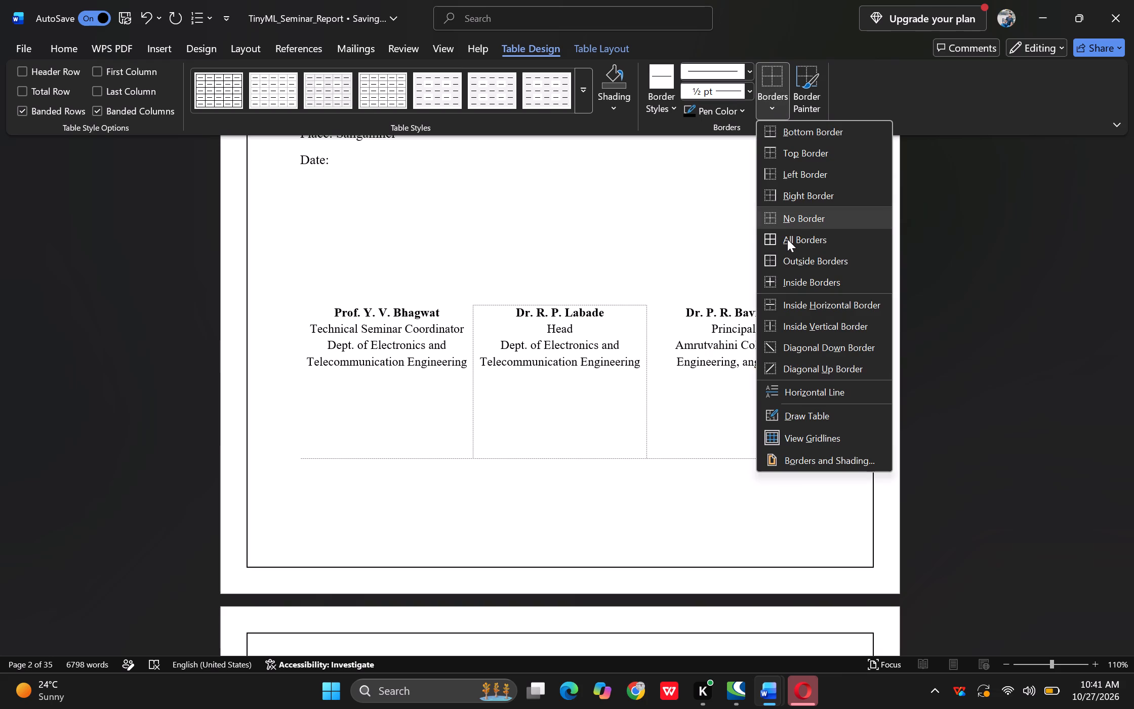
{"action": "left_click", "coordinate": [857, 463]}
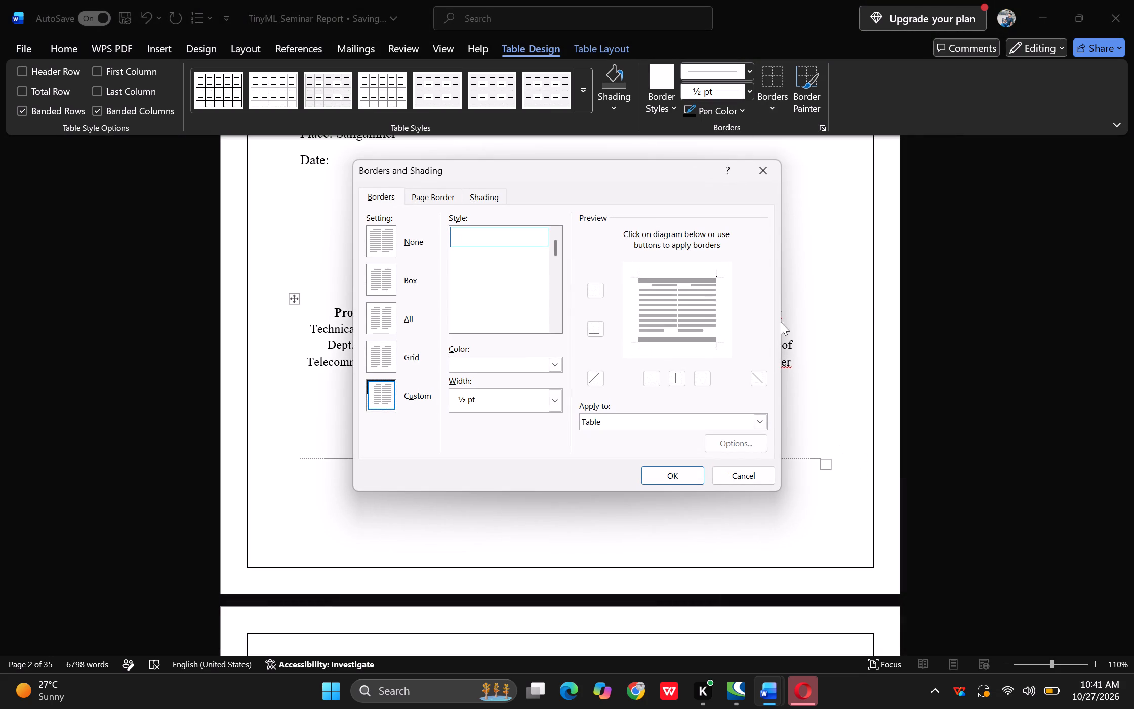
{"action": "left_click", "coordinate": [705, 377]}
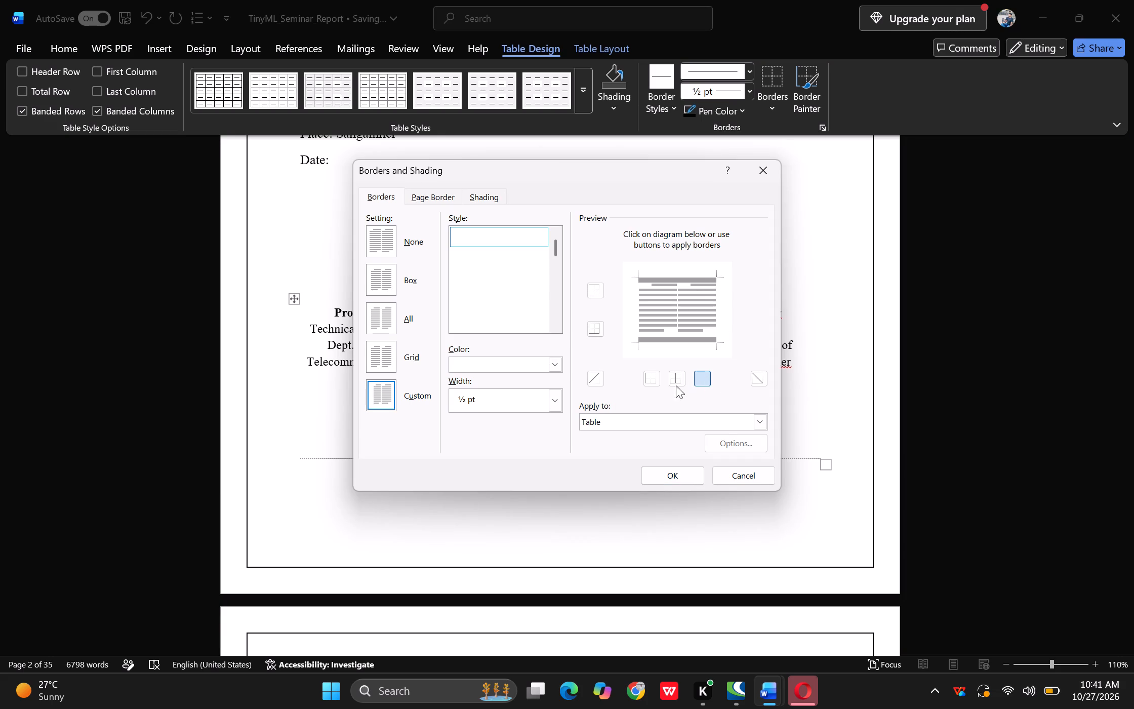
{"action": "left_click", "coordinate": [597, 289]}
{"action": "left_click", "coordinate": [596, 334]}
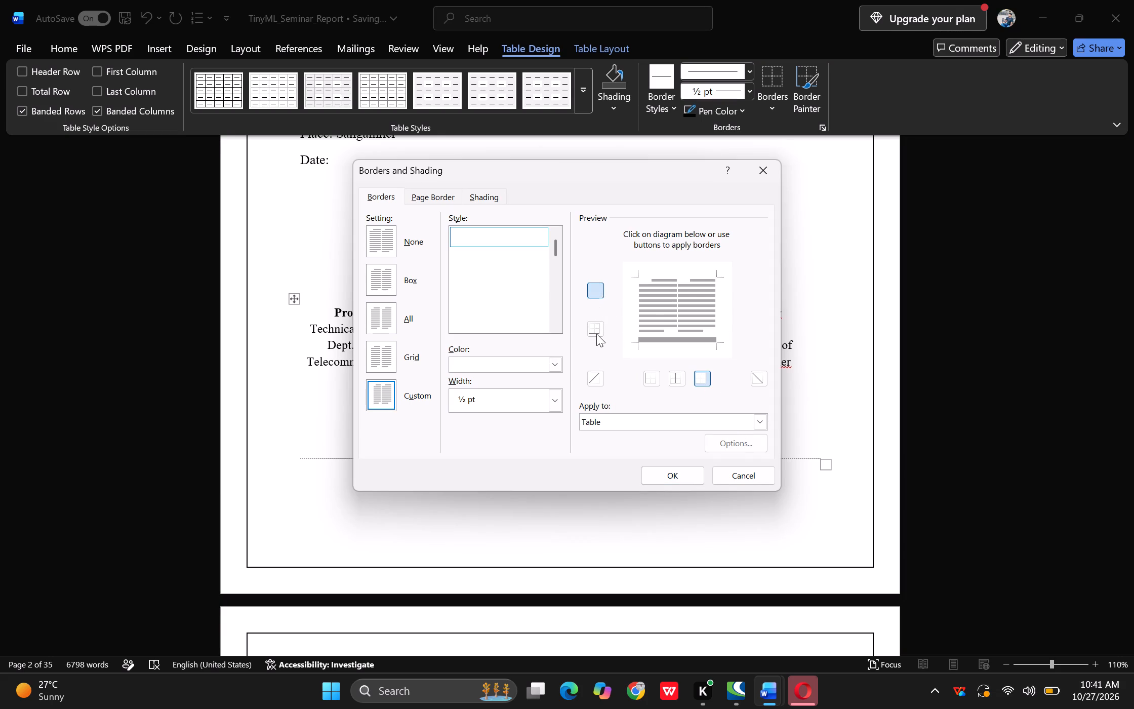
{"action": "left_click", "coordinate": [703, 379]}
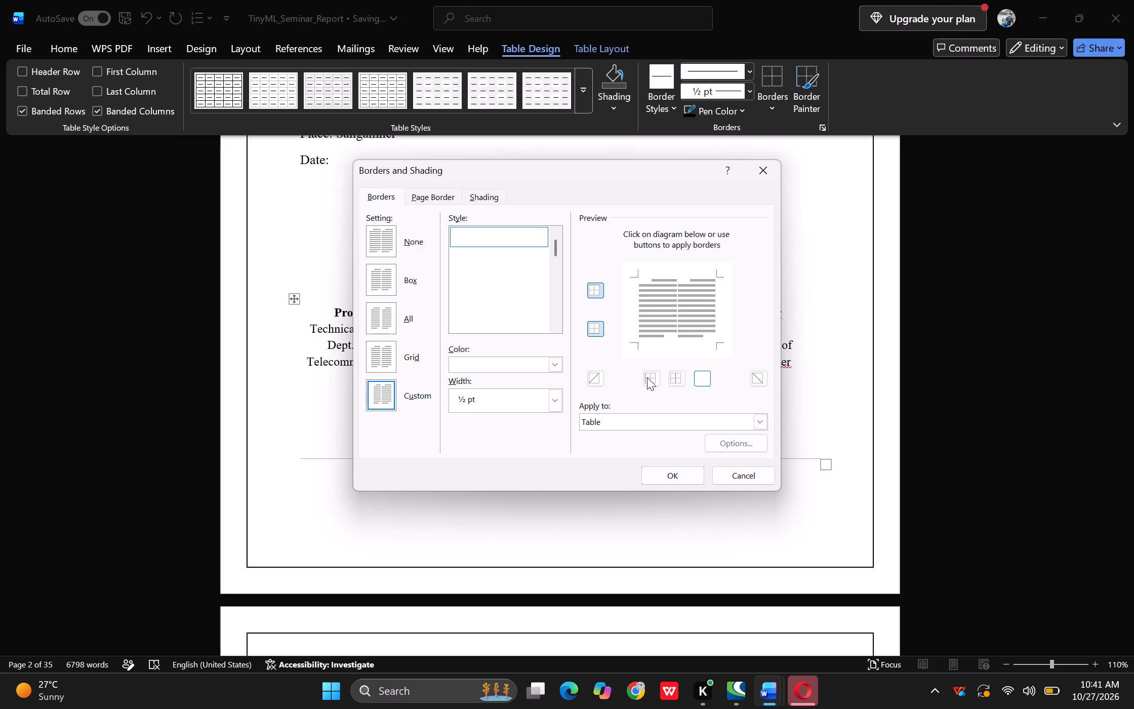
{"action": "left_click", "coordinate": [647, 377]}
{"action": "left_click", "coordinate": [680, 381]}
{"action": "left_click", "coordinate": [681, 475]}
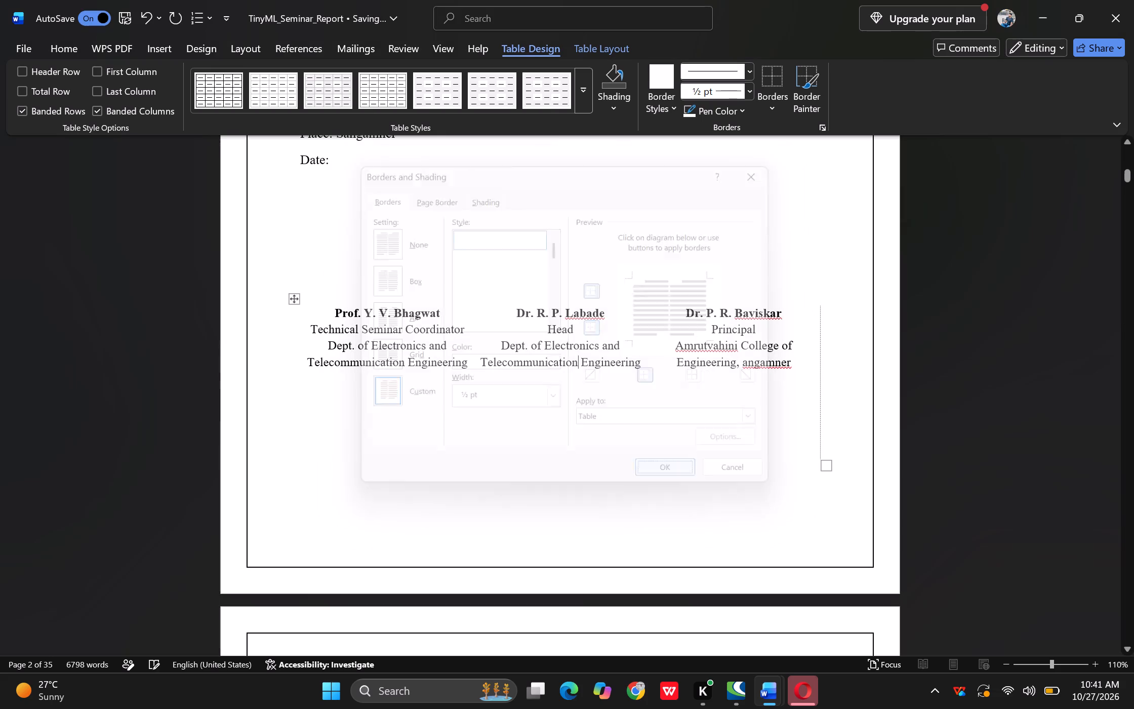
Set the borders of the whole signature table to None in Borders and Shading.
{"action": "left_click", "coordinate": [515, 337]}
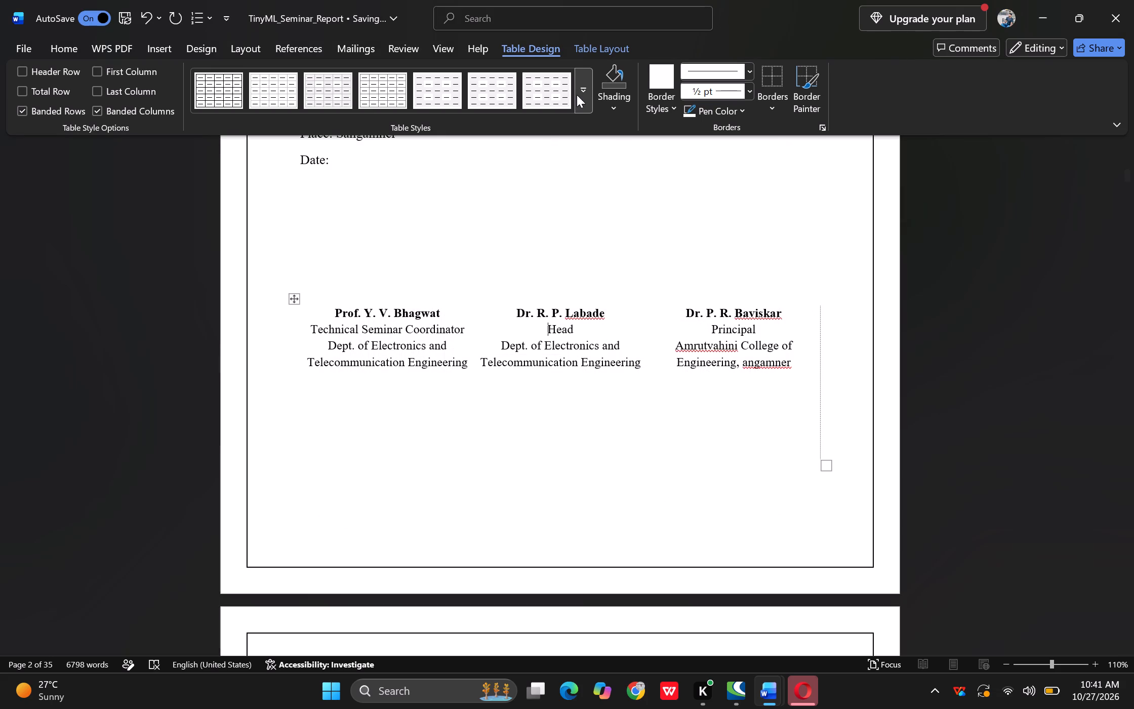
{"action": "left_click", "coordinate": [768, 93]}
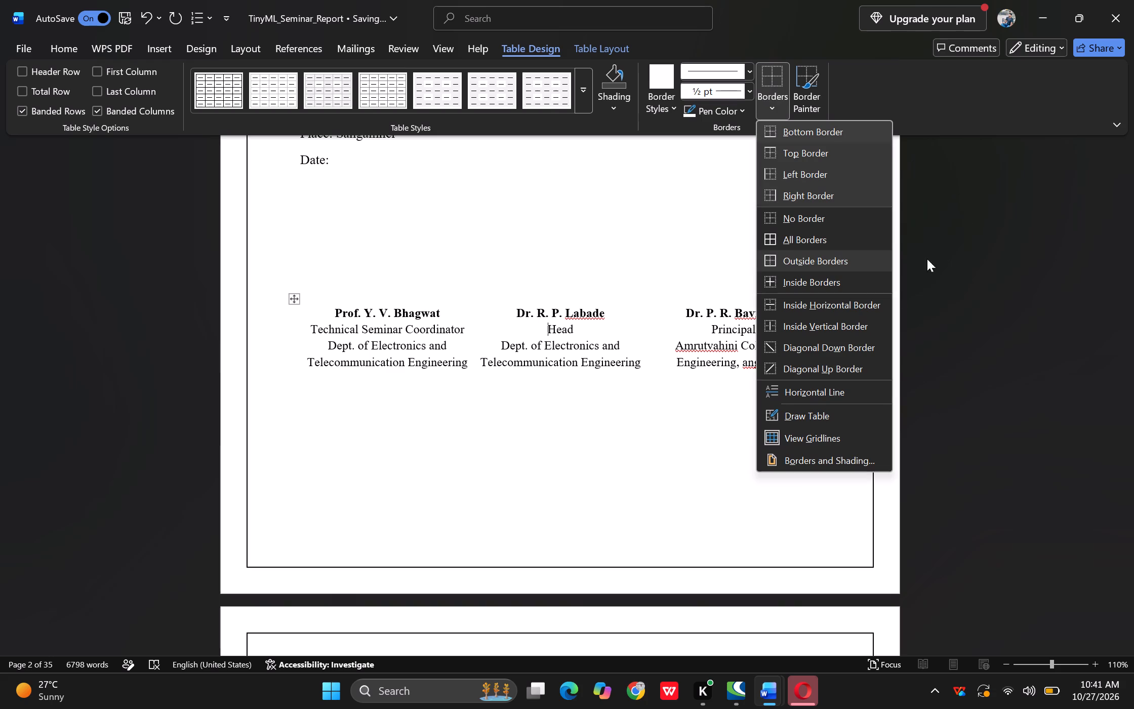
{"action": "left_click", "coordinate": [840, 455]}
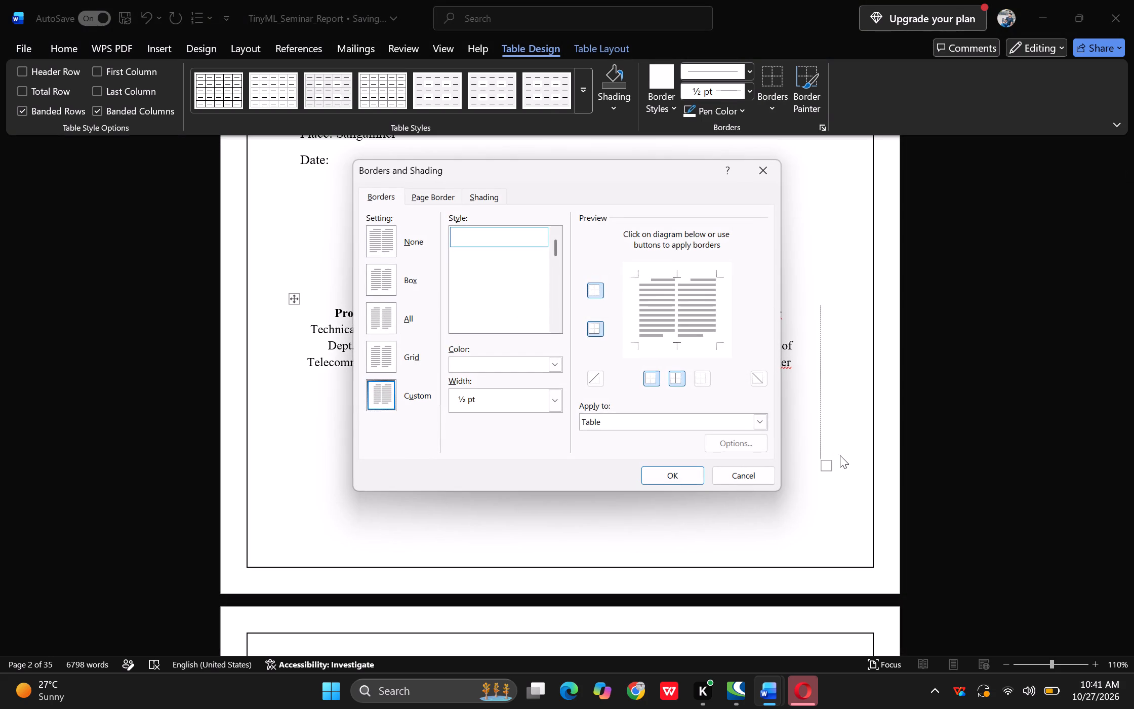
{"action": "left_click", "coordinate": [371, 243]}
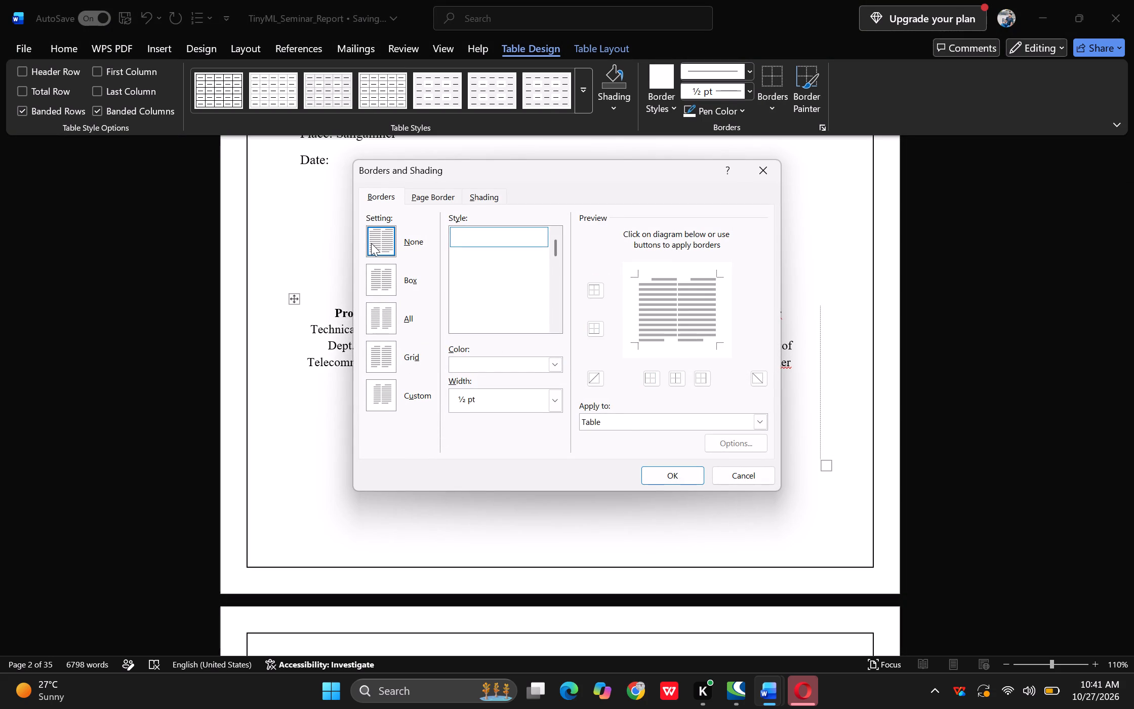
{"action": "left_click", "coordinate": [688, 475]}
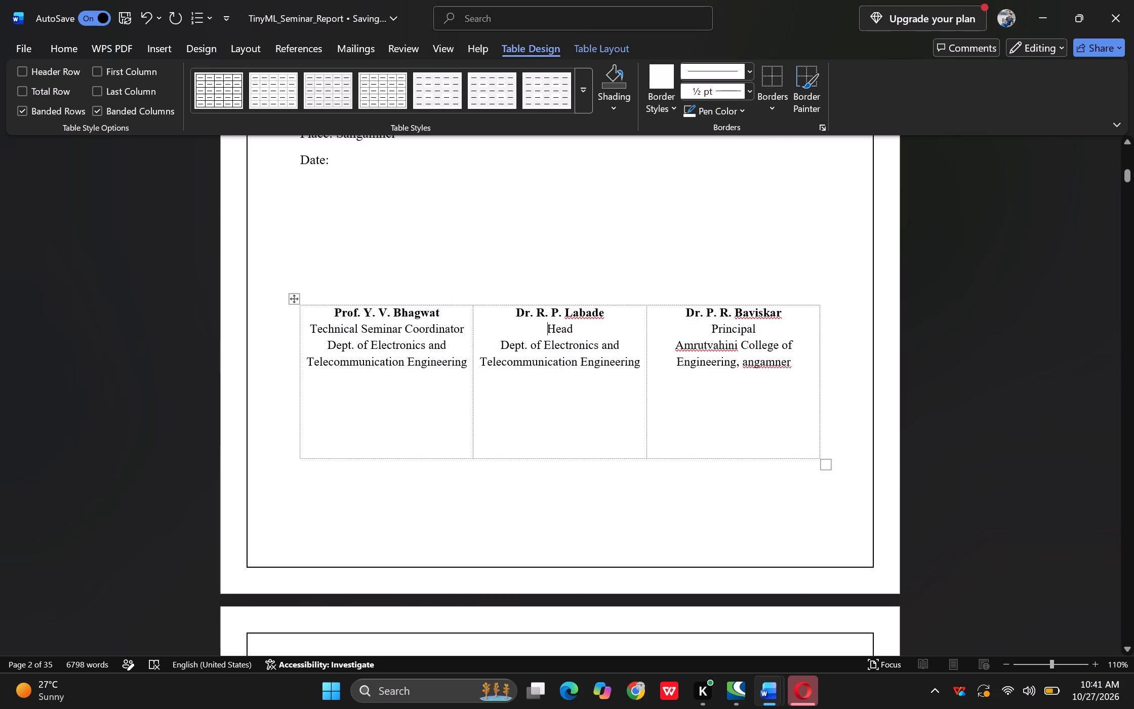
Apply a custom border setting with no lines to only the Head's cell of the signature table.
{"action": "left_click", "coordinate": [782, 75]}
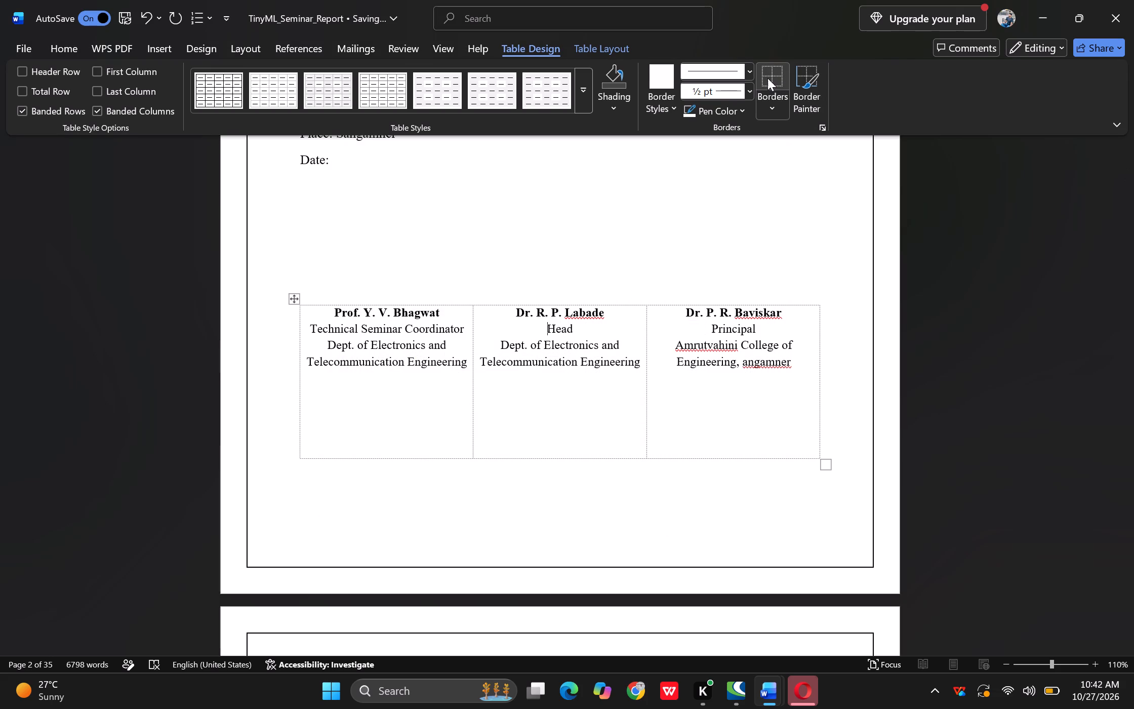
{"action": "left_click", "coordinate": [767, 78]}
{"action": "left_click", "coordinate": [761, 101]}
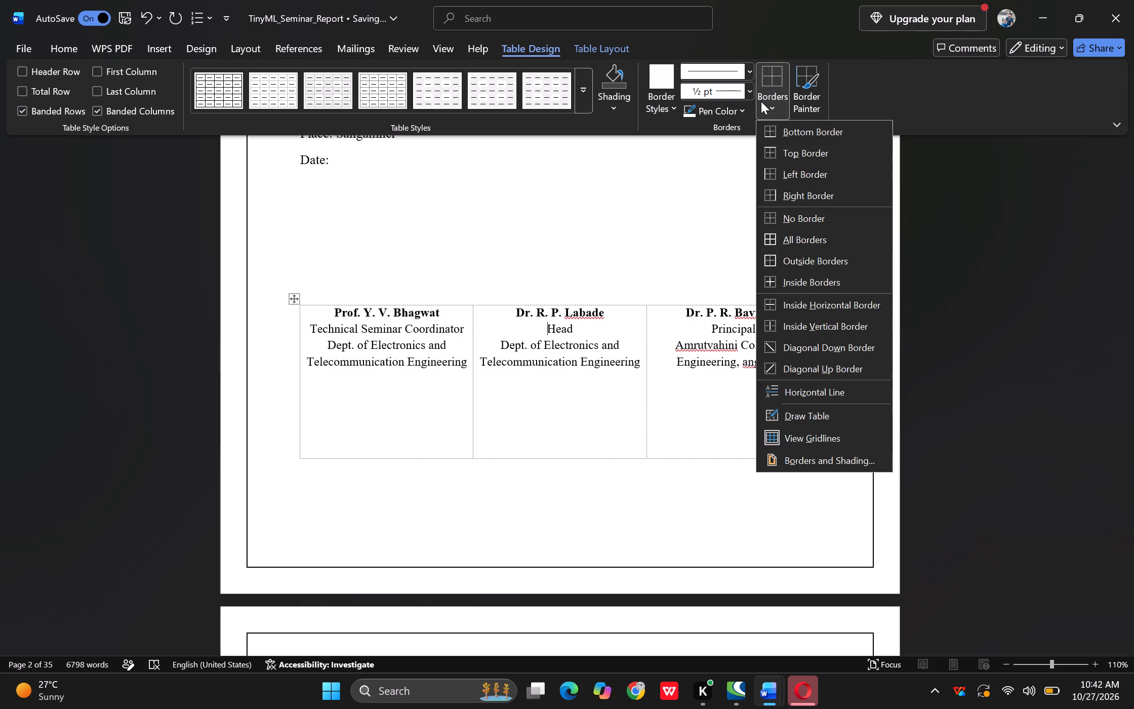
{"action": "left_click", "coordinate": [815, 463]}
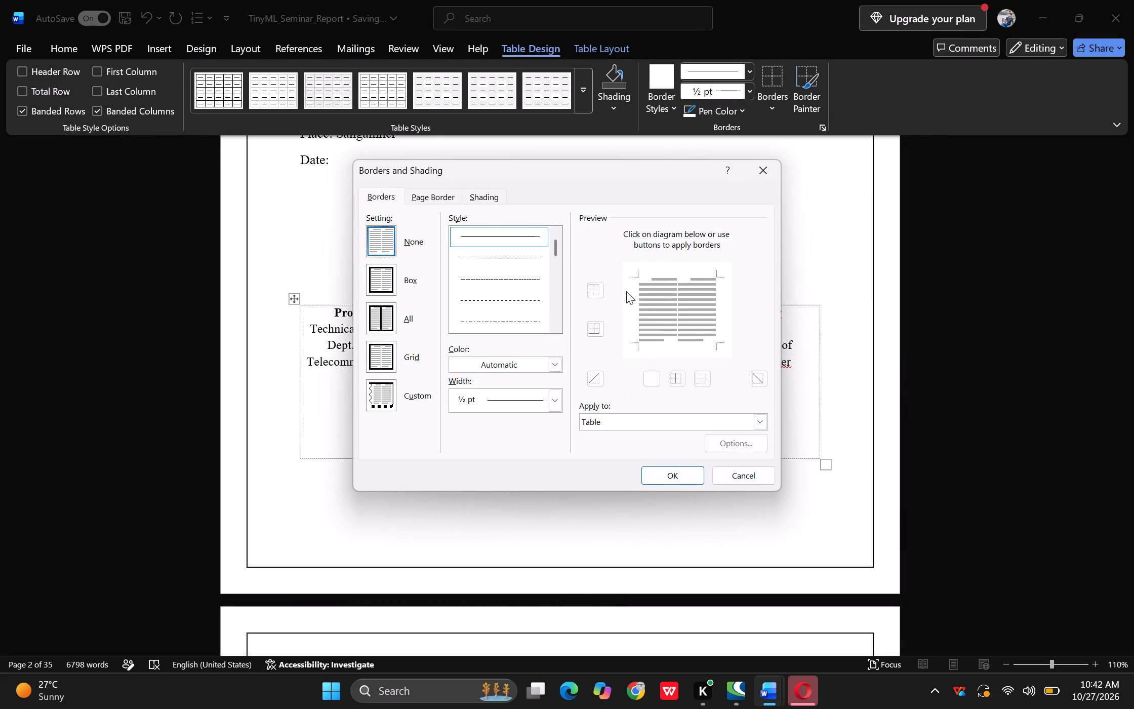
{"action": "left_click", "coordinate": [597, 291]}
{"action": "left_click", "coordinate": [597, 291]}
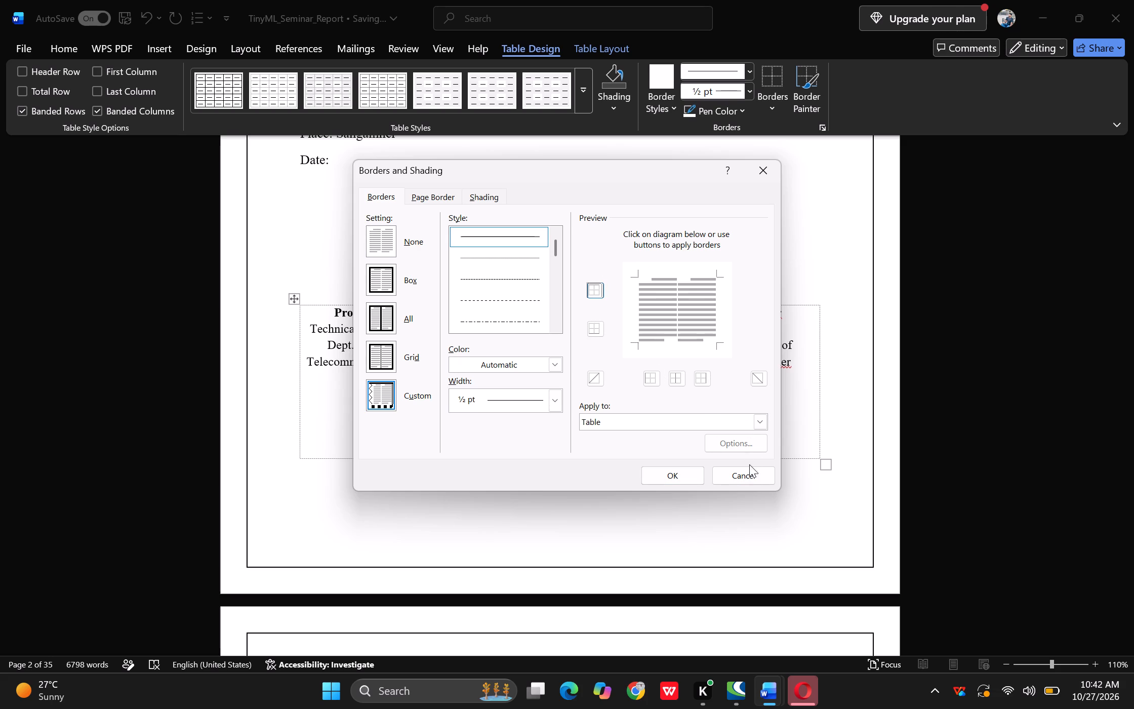
{"action": "left_click", "coordinate": [752, 438]}
{"action": "left_click", "coordinate": [750, 422]}
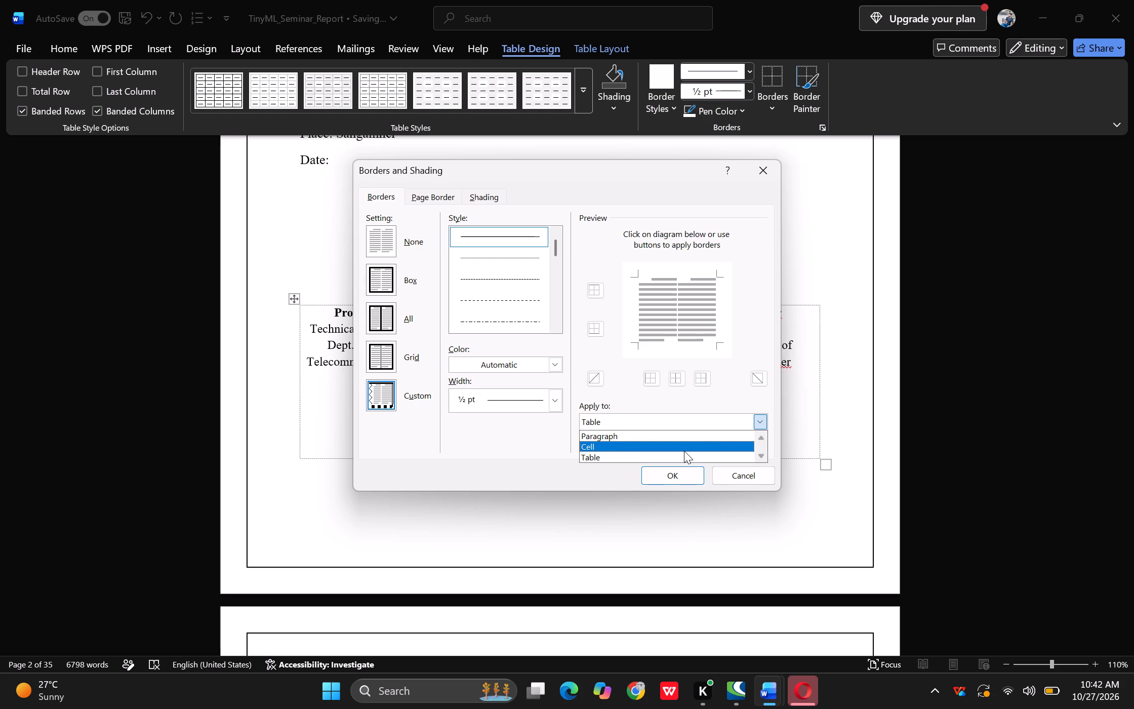
{"action": "left_click", "coordinate": [684, 451]}
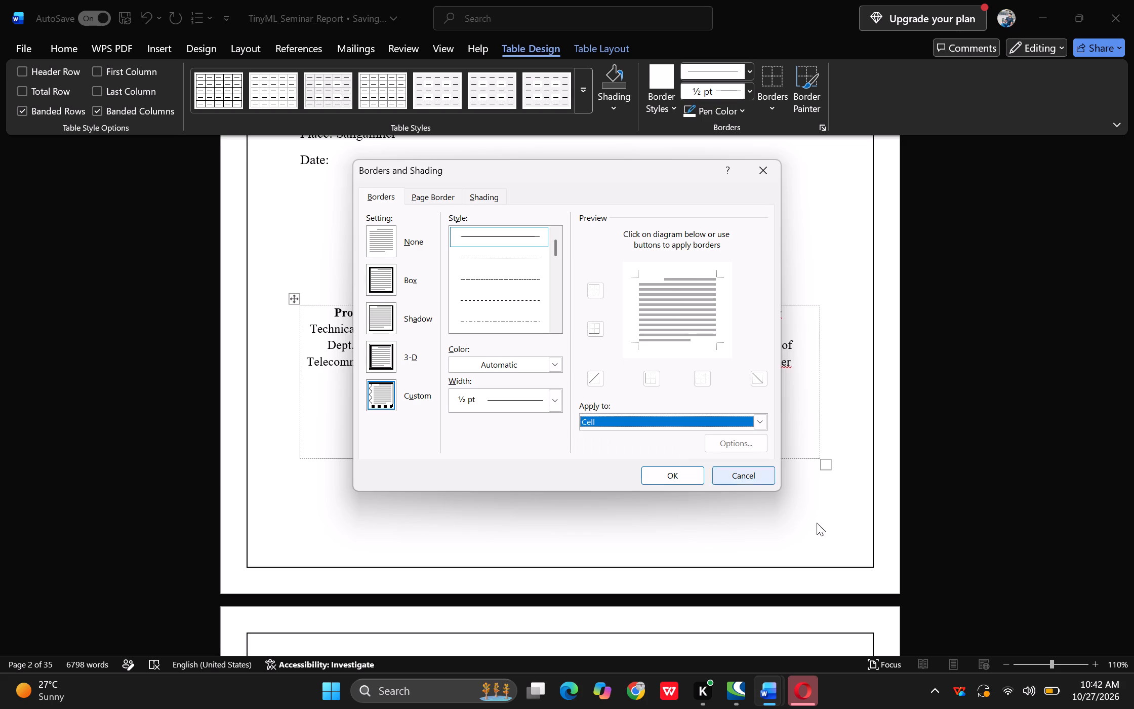
{"action": "left_click", "coordinate": [689, 482]}
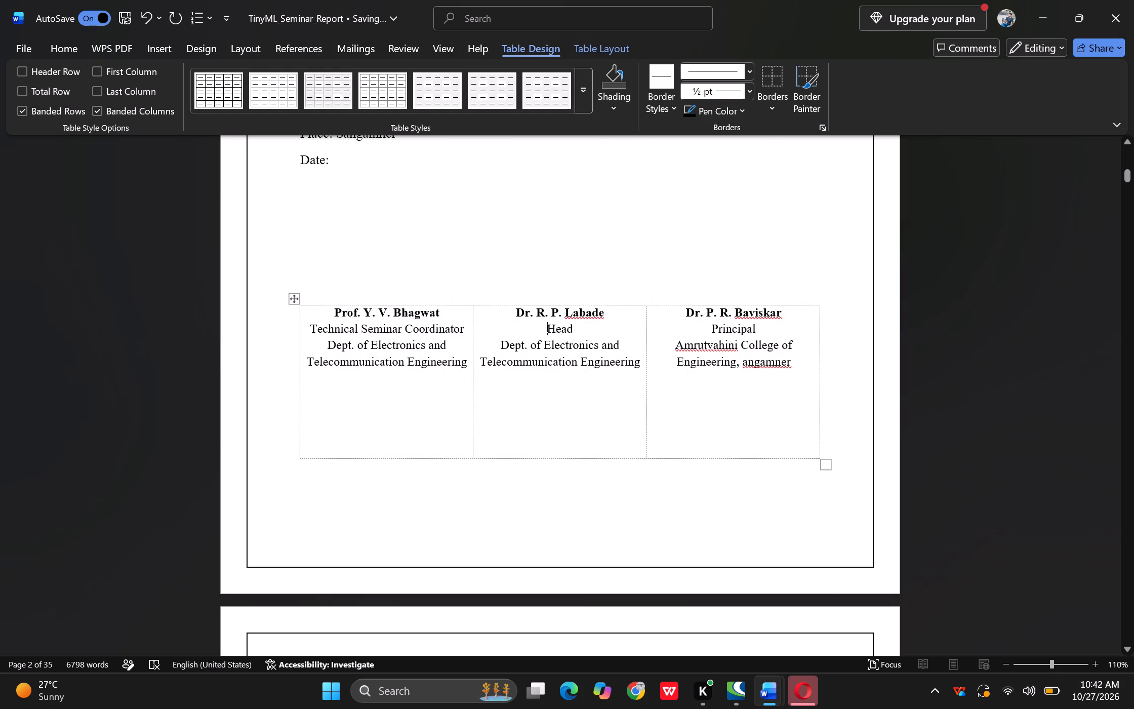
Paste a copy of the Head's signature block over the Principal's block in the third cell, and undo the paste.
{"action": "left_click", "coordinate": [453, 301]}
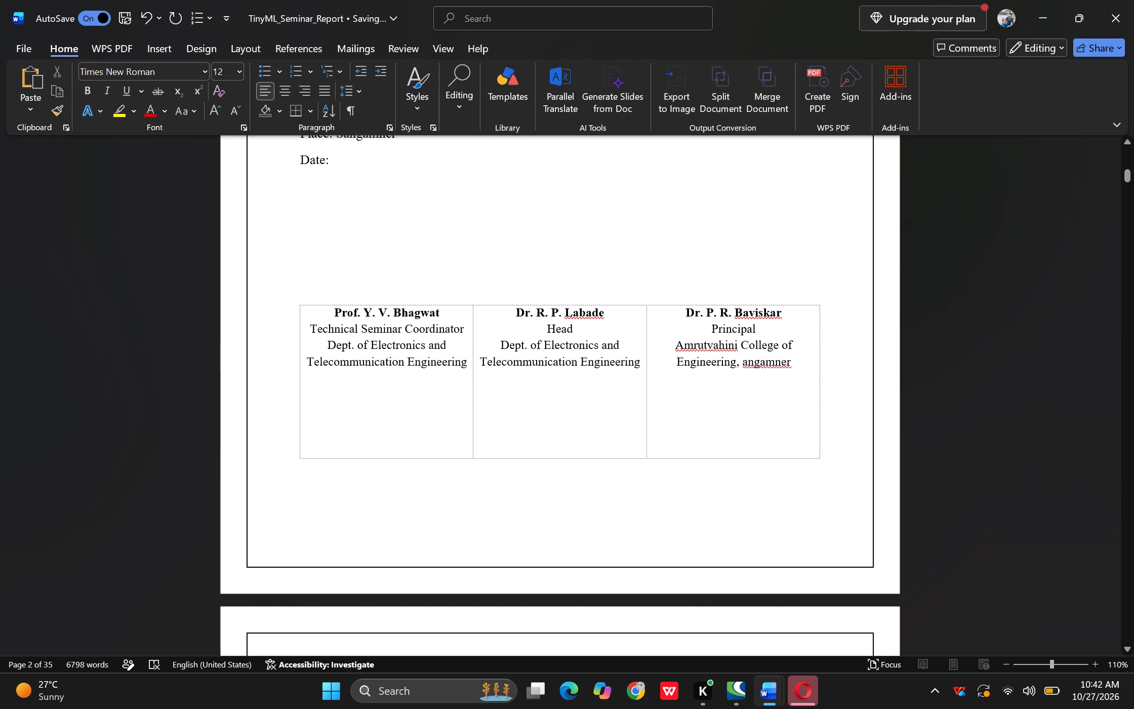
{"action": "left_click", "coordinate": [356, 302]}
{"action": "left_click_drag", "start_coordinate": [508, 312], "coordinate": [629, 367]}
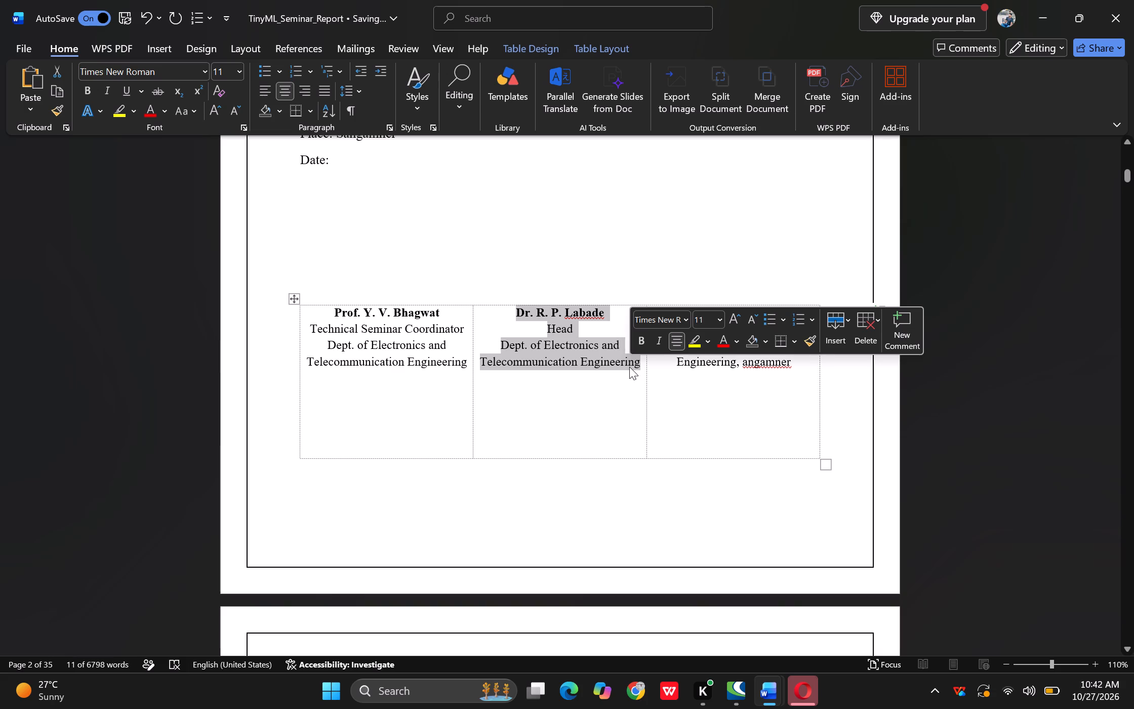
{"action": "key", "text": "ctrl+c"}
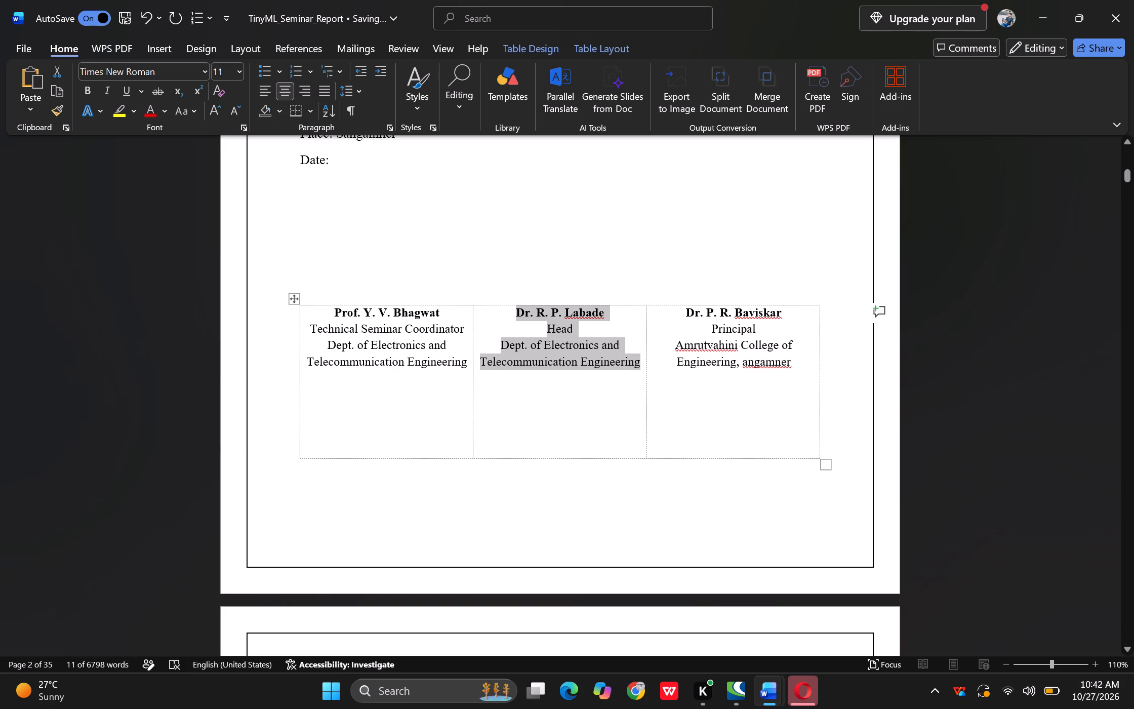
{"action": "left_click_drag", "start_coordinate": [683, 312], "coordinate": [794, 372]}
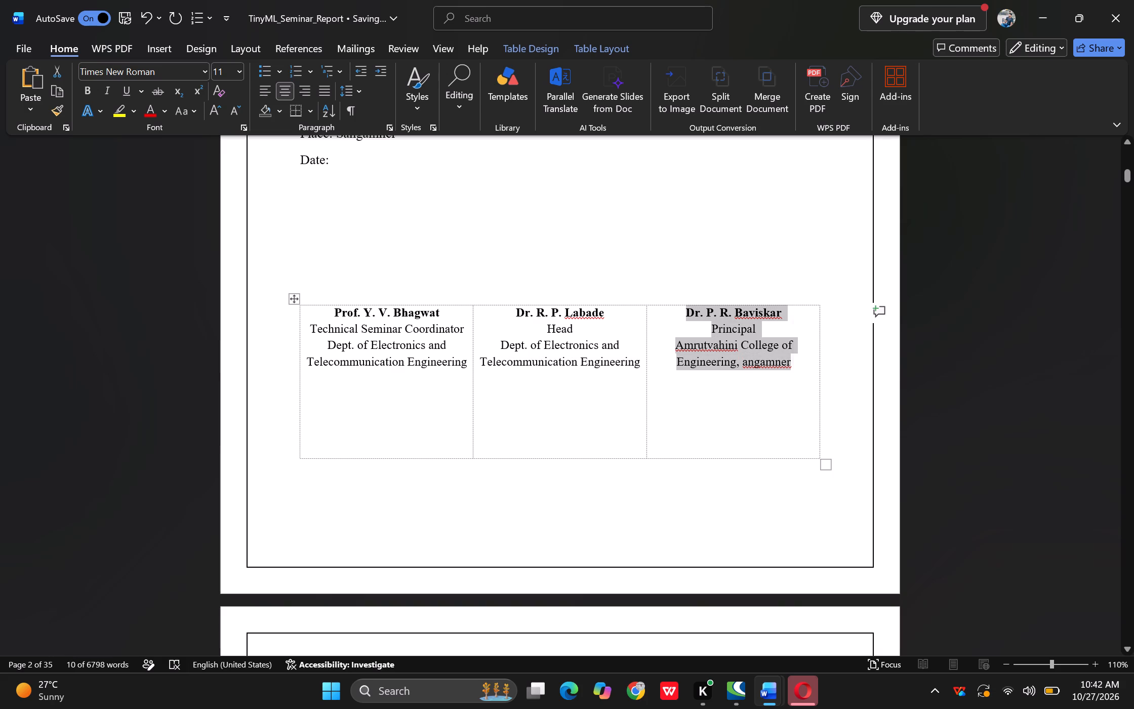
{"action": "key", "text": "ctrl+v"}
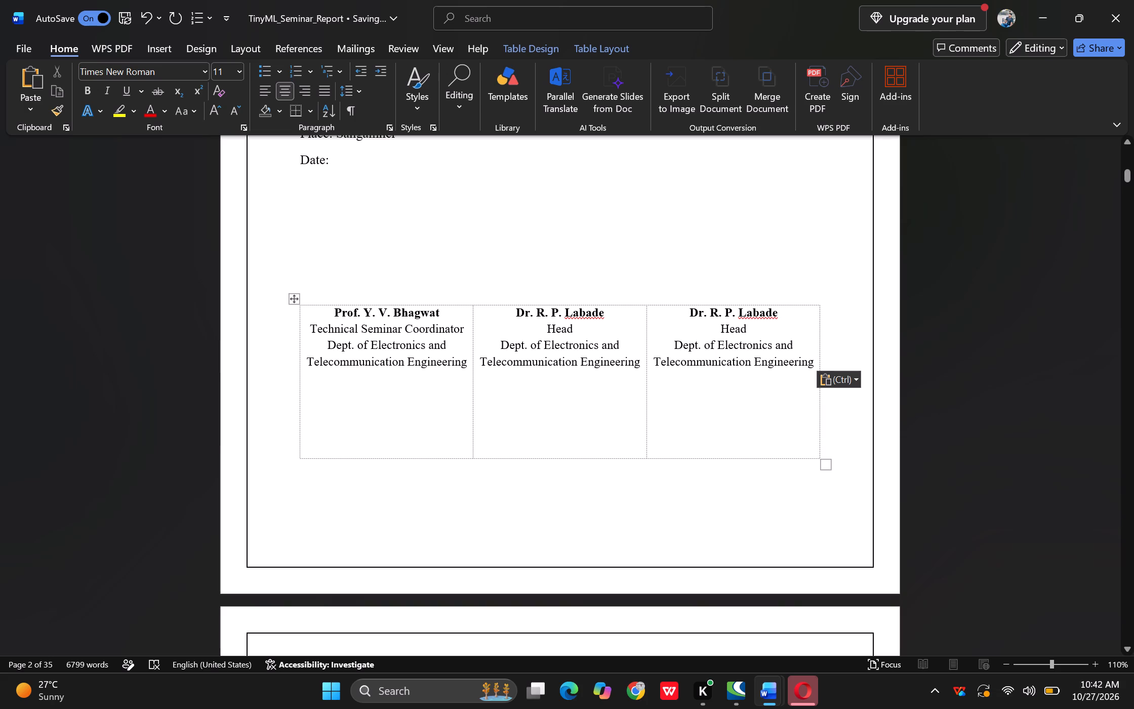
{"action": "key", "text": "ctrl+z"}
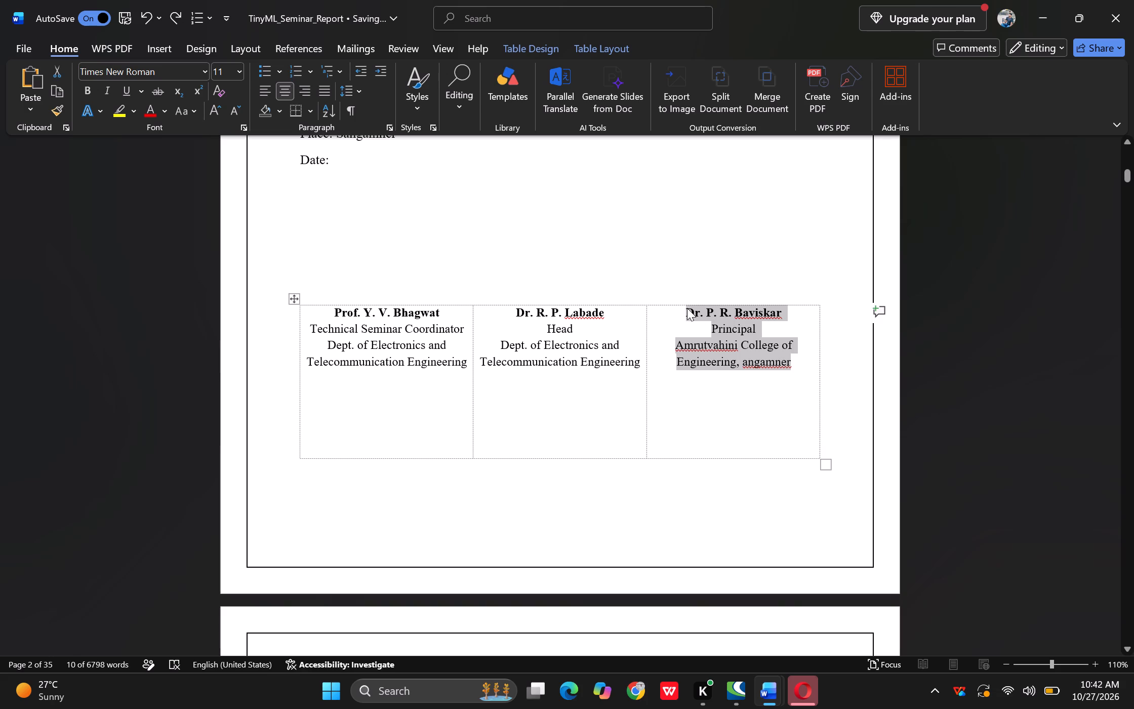
Copy the Head's four-line signature block from the middle cell and paste it after the Date label above the table.
{"action": "left_click", "coordinate": [687, 308]}
{"action": "left_click", "coordinate": [683, 313]}
{"action": "left_click_drag", "start_coordinate": [683, 313], "coordinate": [703, 318]}
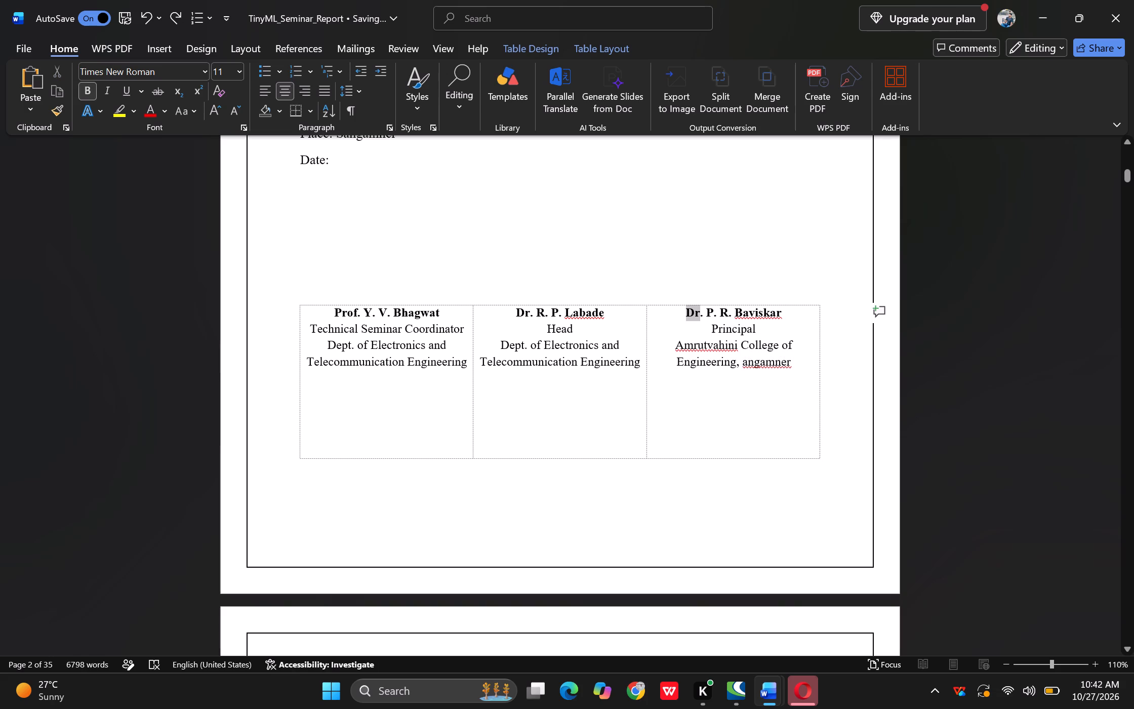
{"action": "left_click_drag", "start_coordinate": [703, 318], "coordinate": [819, 400]}
{"action": "key", "text": "ctrl+c"}
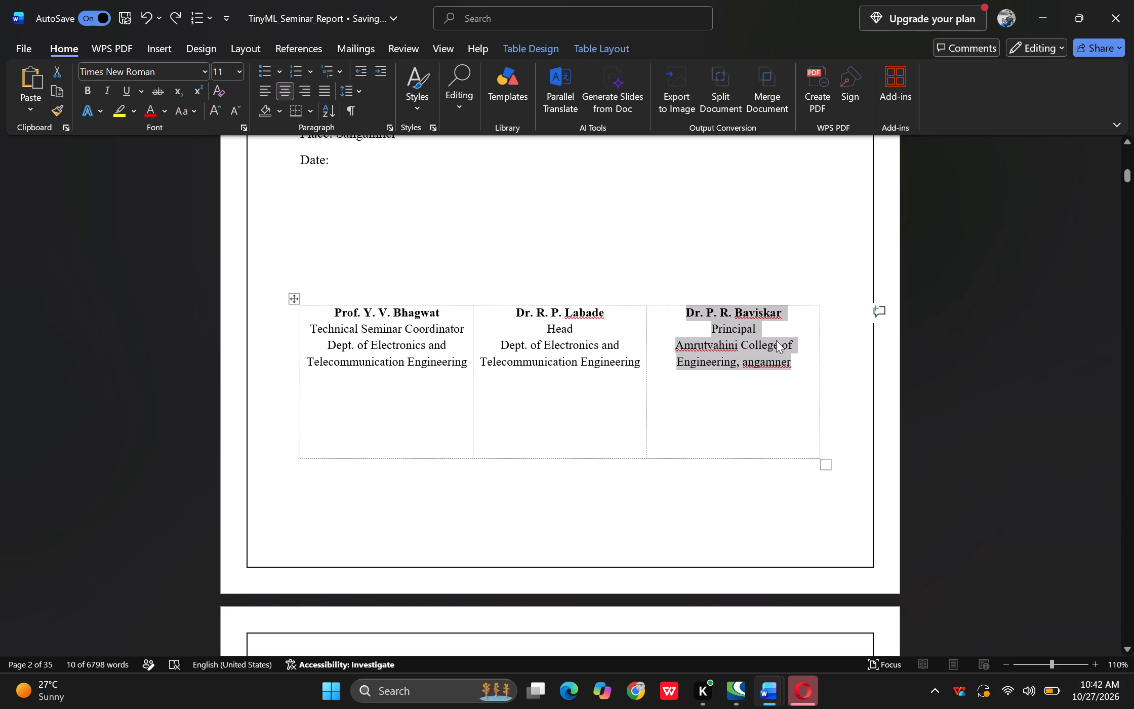
{"action": "left_click_drag", "start_coordinate": [615, 315], "coordinate": [521, 380]}
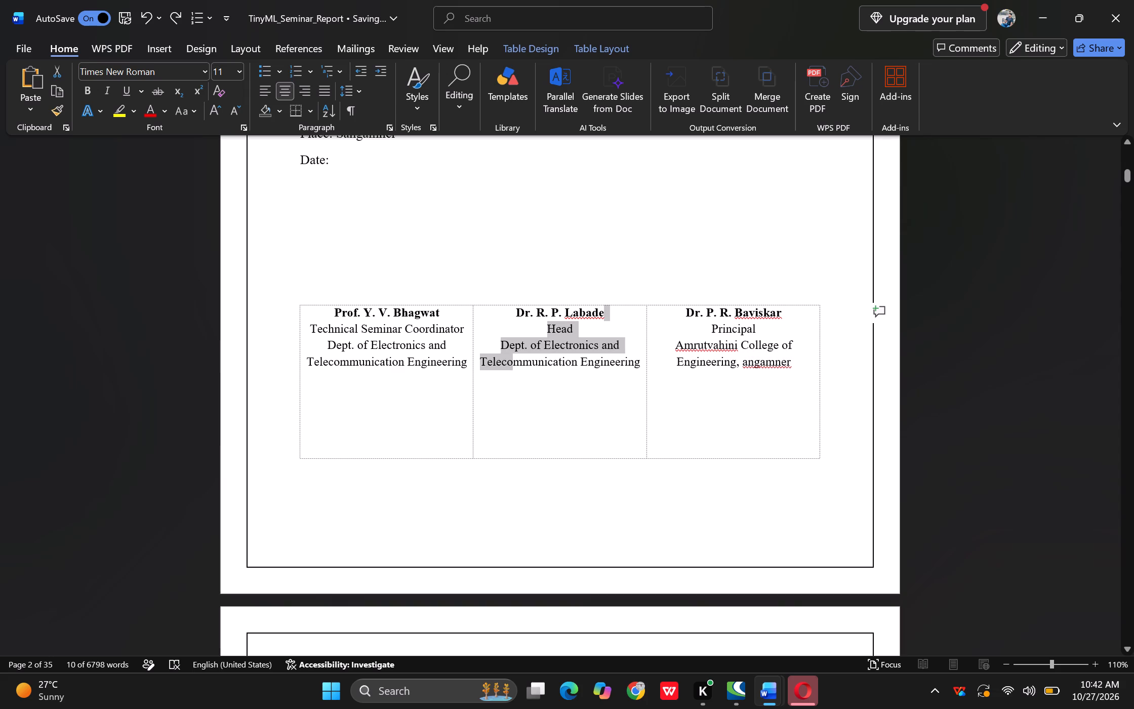
{"action": "left_click_drag", "start_coordinate": [521, 380], "coordinate": [498, 351]}
{"action": "left_click_drag", "start_coordinate": [515, 313], "coordinate": [623, 387]}
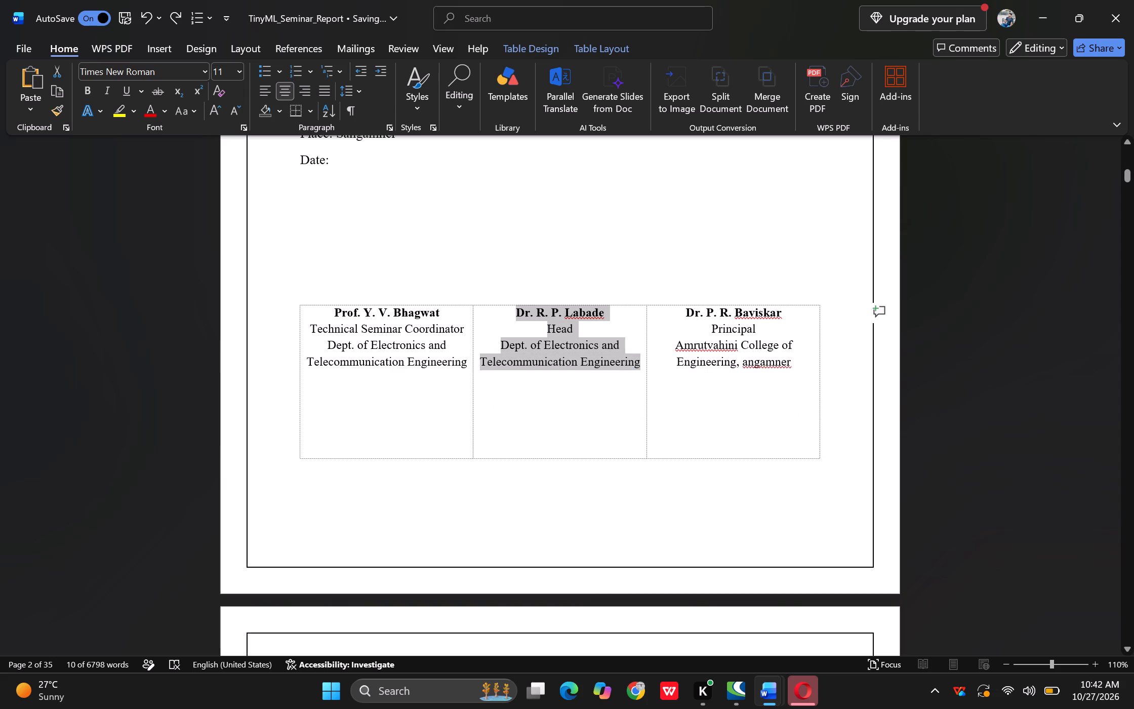
{"action": "left_click_drag", "start_coordinate": [623, 387], "coordinate": [624, 387]}
{"action": "key", "text": "ctrl+c"}
{"action": "left_click_drag", "start_coordinate": [462, 136], "coordinate": [422, 163]}
{"action": "left_click", "coordinate": [422, 163]}
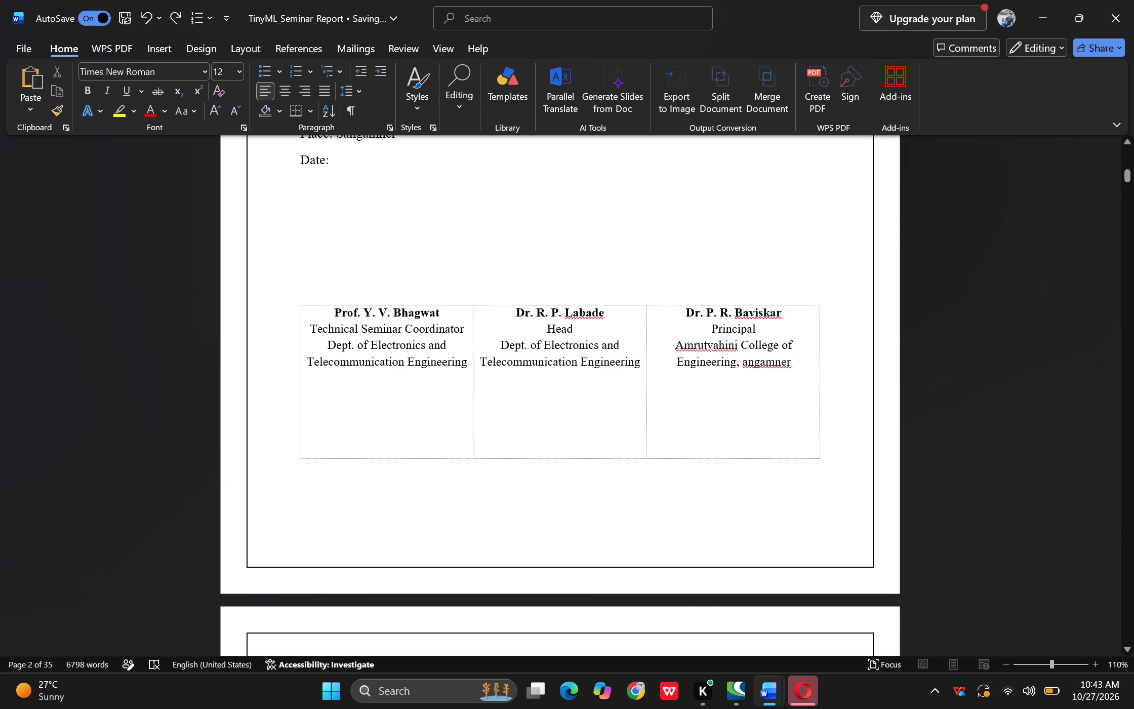
{"action": "key", "text": "ctrl+v"}
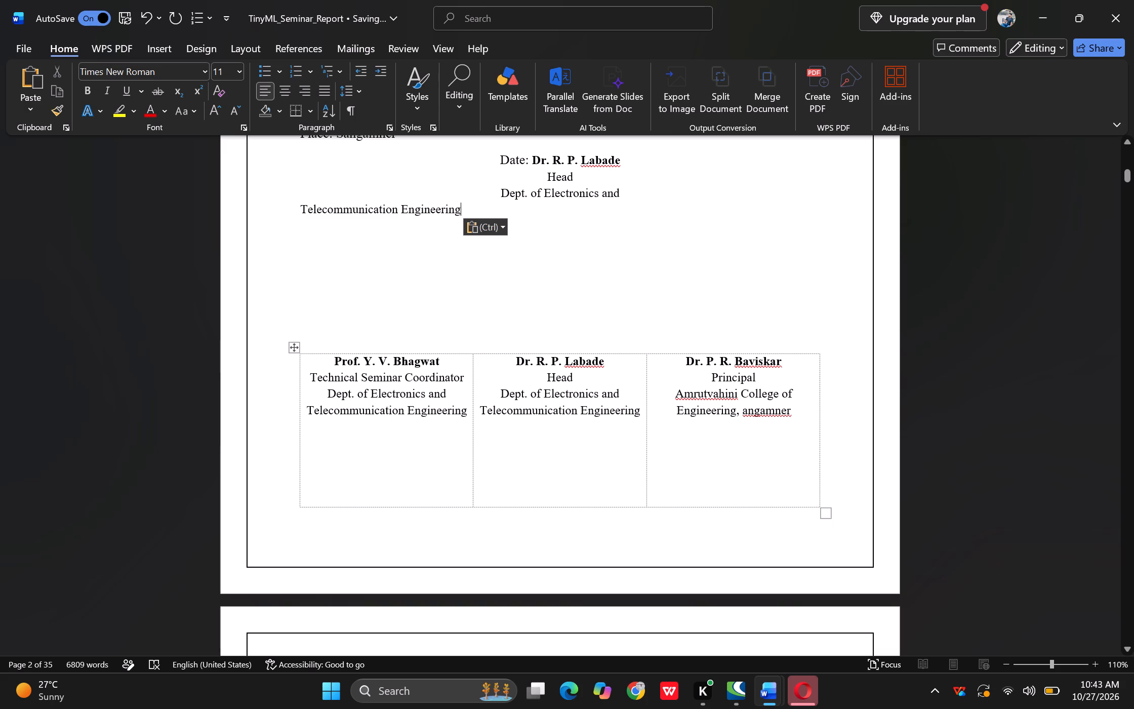
Replace the Head's block in the middle cell with a copy of the Principal's block from the third cell.
{"action": "left_click_drag", "start_coordinate": [511, 362], "coordinate": [636, 425]}
{"action": "key", "text": "ctrl+c"}
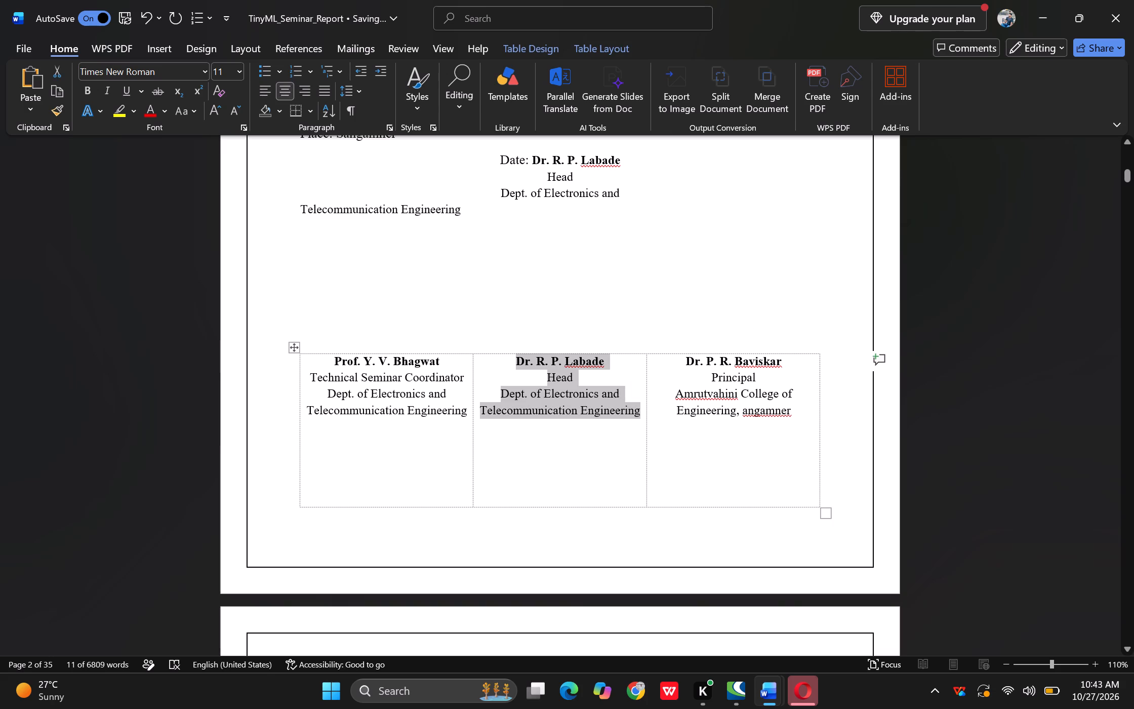
{"action": "left_click", "coordinate": [669, 392]}
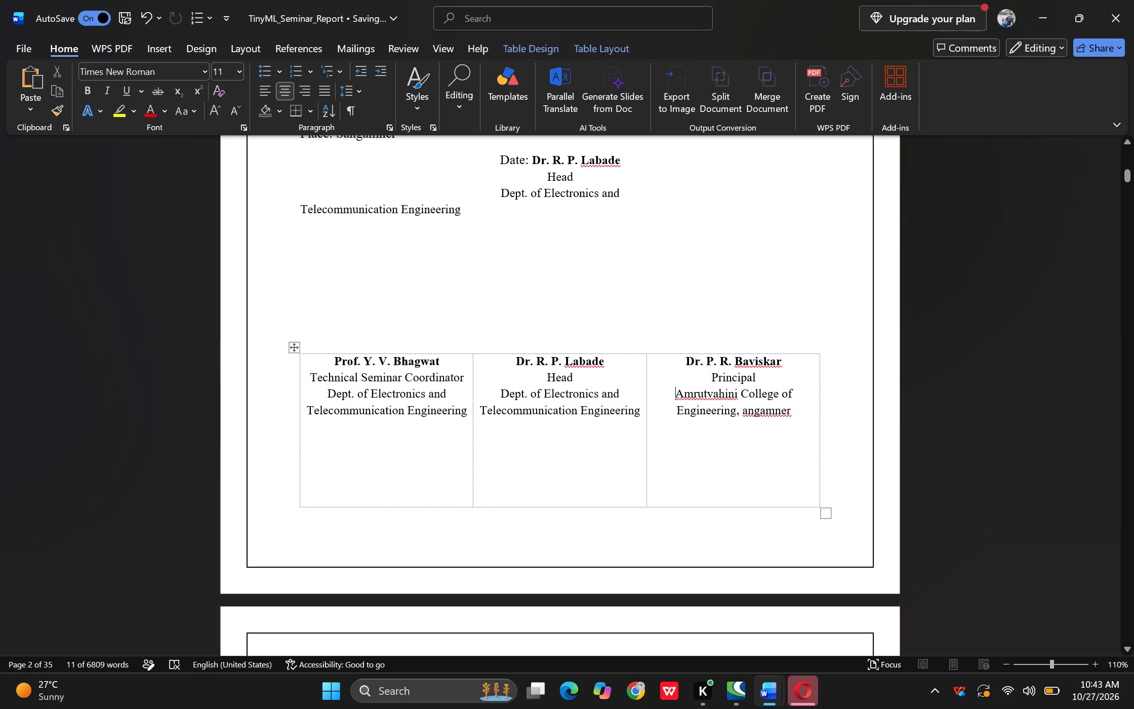
{"action": "left_click_drag", "start_coordinate": [683, 364], "coordinate": [779, 407]}
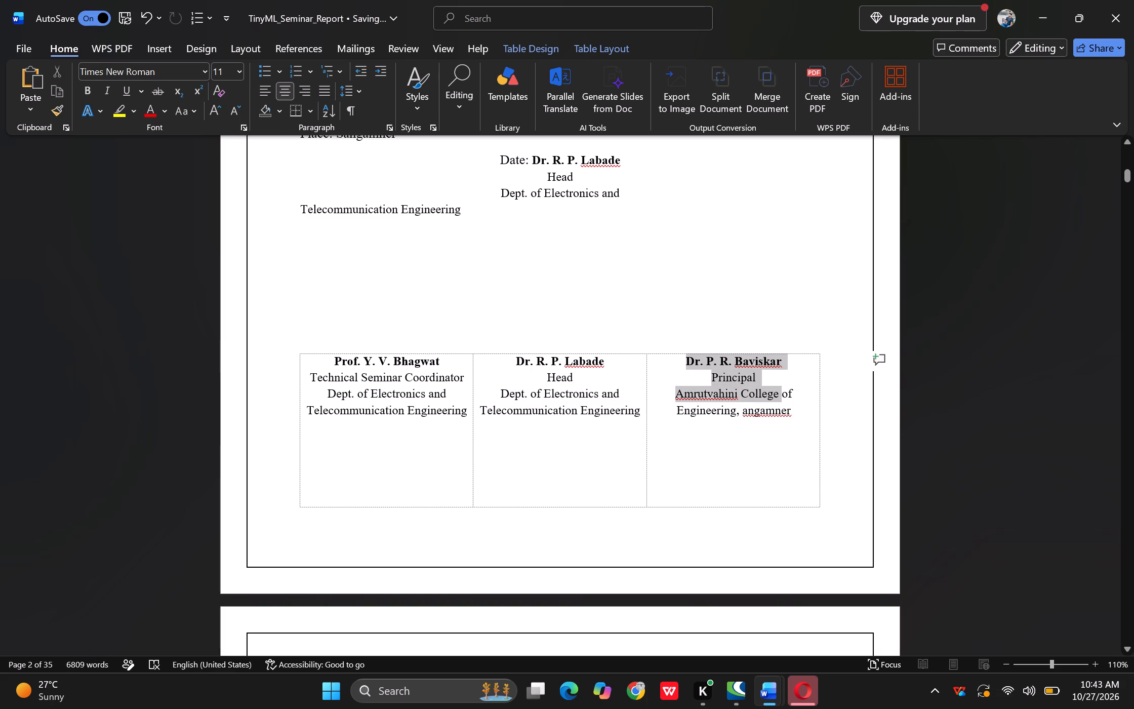
{"action": "left_click_drag", "start_coordinate": [779, 407], "coordinate": [791, 422]}
{"action": "key", "text": "ctrl+c"}
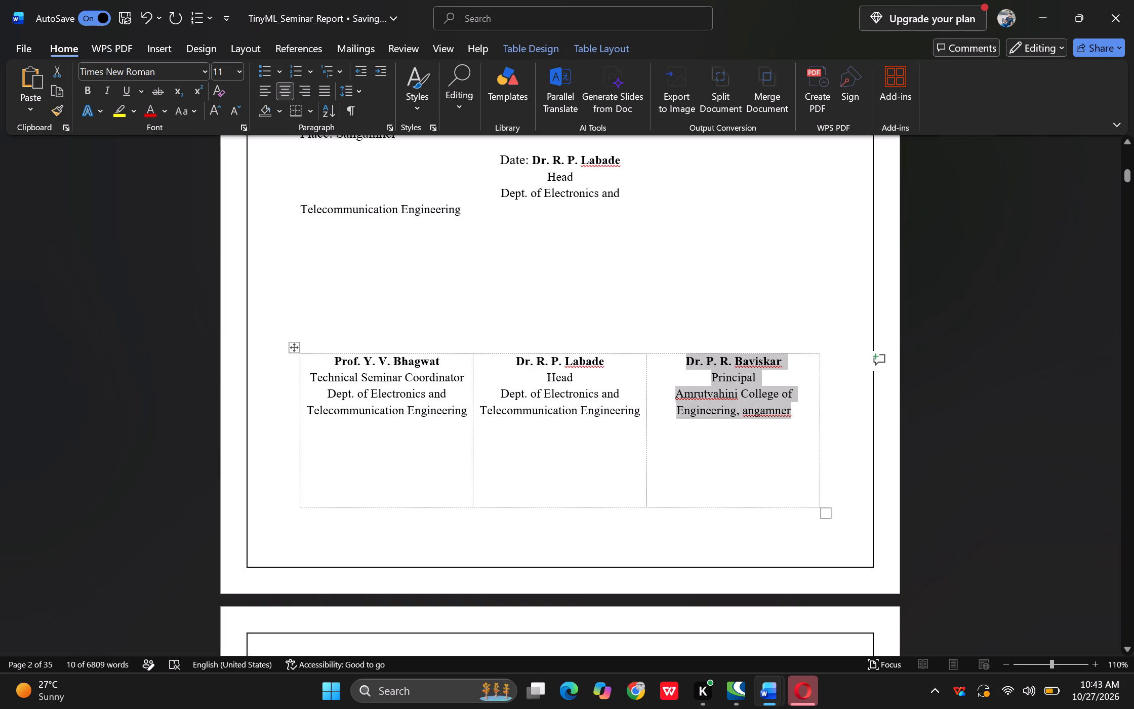
{"action": "left_click_drag", "start_coordinate": [511, 368], "coordinate": [622, 432]}
{"action": "key", "text": "ctrl+v"}
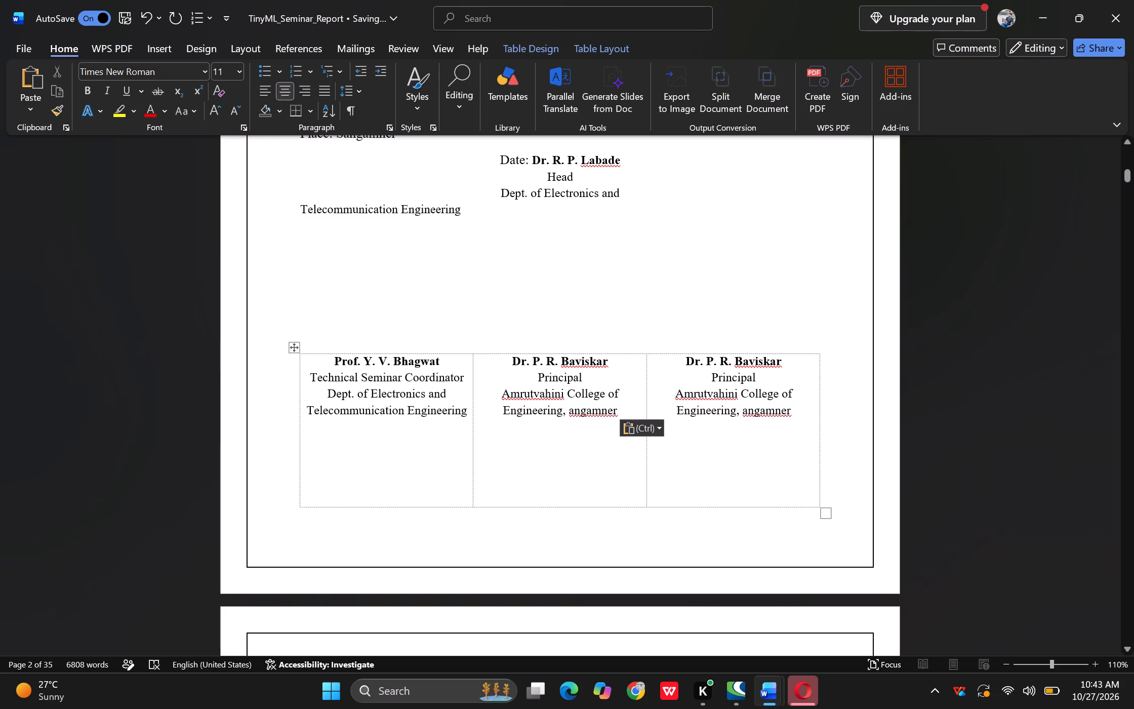
Replace the Principal's block in the third cell with the Head's block copied from the Date line, joining its last line to the preceding one.
{"action": "left_click_drag", "start_coordinate": [532, 161], "coordinate": [634, 206]}
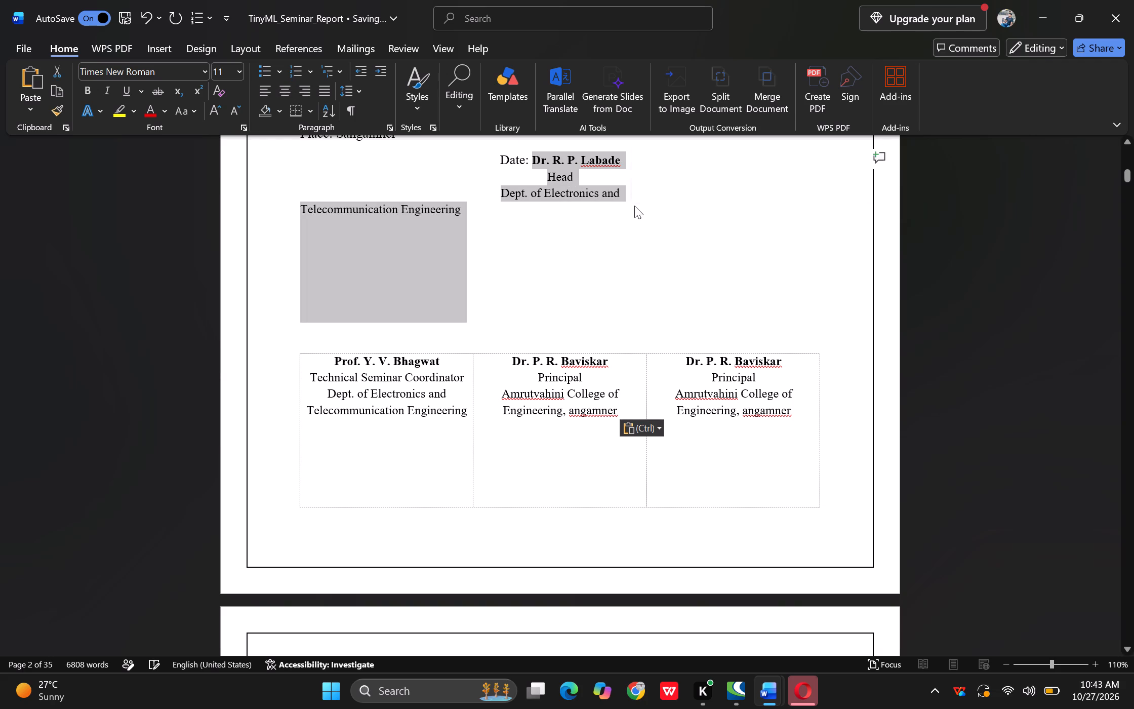
{"action": "key", "text": "ctrl+c"}
{"action": "left_click_drag", "start_coordinate": [683, 365], "coordinate": [823, 436]}
{"action": "left_click", "coordinate": [801, 404]}
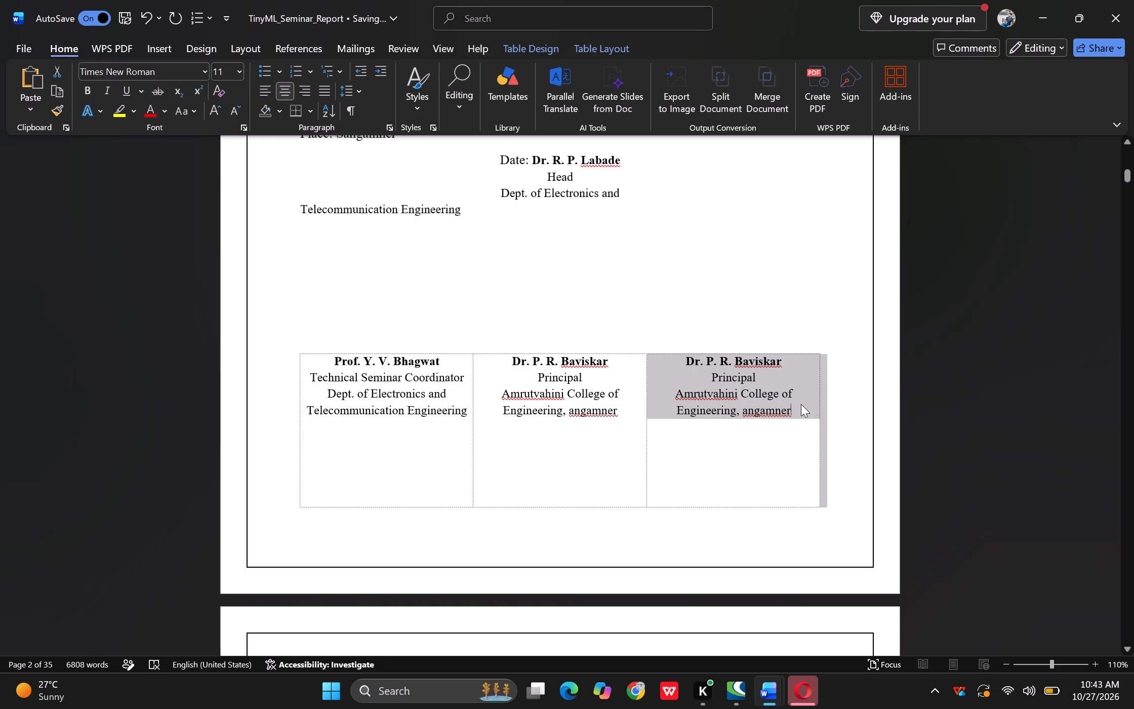
{"action": "left_click", "coordinate": [796, 412]}
{"action": "left_click_drag", "start_coordinate": [796, 412], "coordinate": [701, 312]}
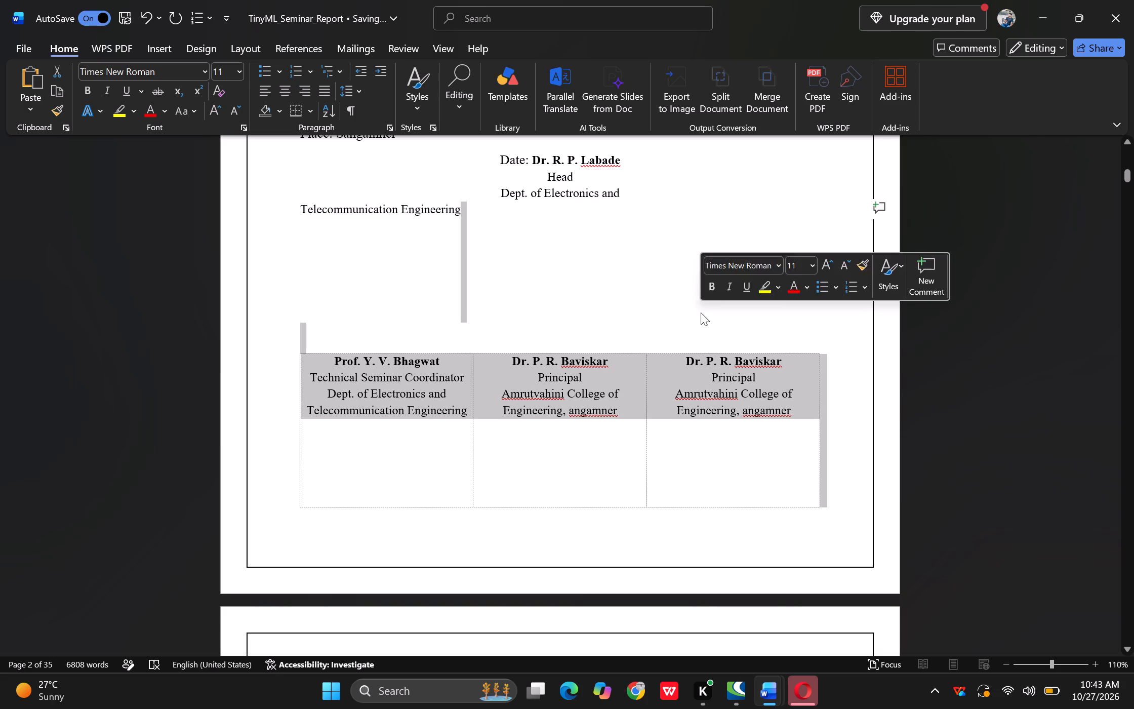
{"action": "left_click", "coordinate": [683, 363]}
{"action": "left_click_drag", "start_coordinate": [681, 365], "coordinate": [735, 409]}
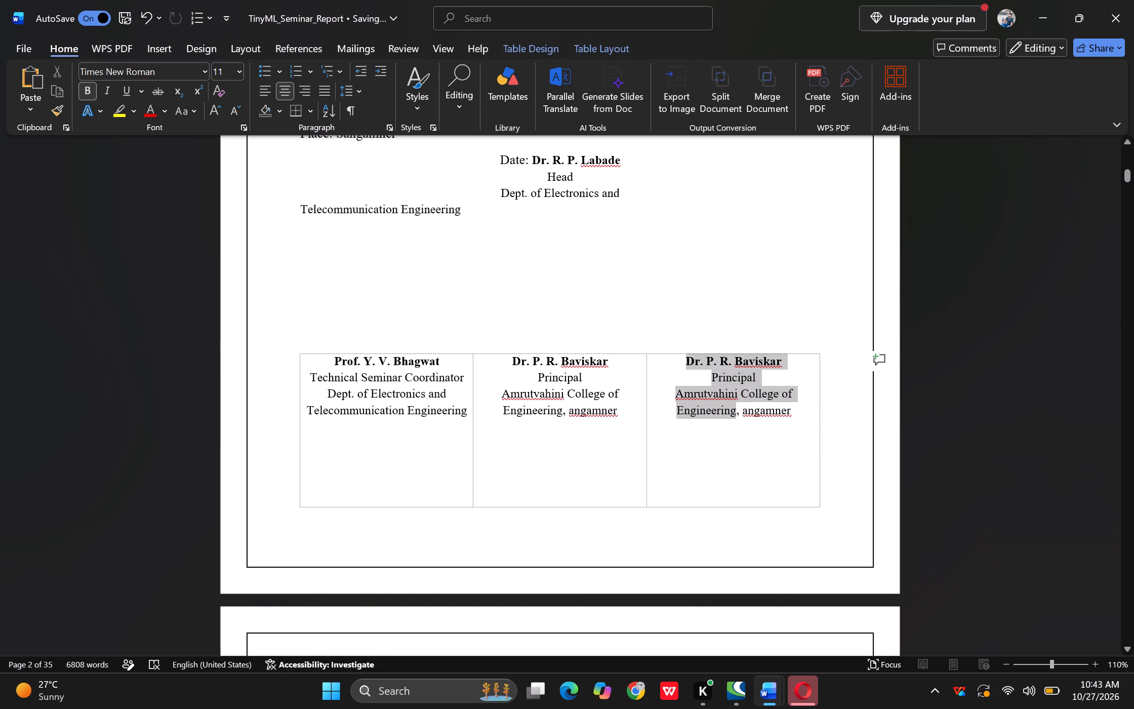
{"action": "left_click_drag", "start_coordinate": [735, 409], "coordinate": [770, 435]}
{"action": "key", "text": "ctrl+v"}
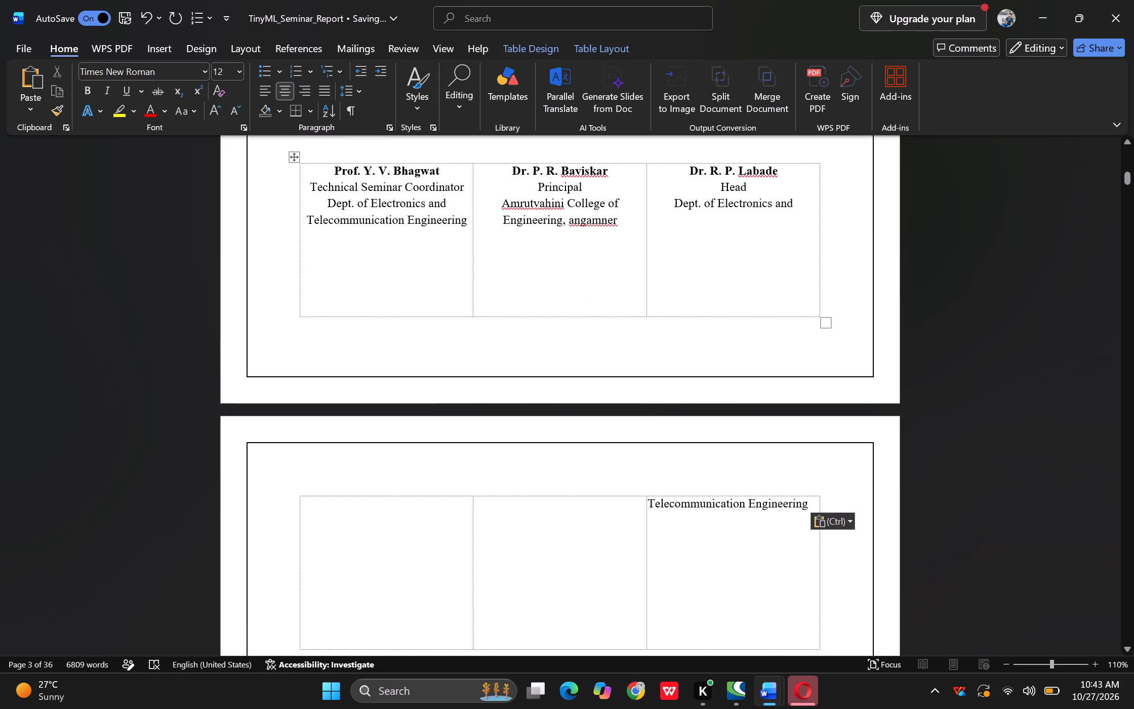
{"action": "left_click", "coordinate": [651, 506]}
{"action": "key", "text": "BackSpace"}
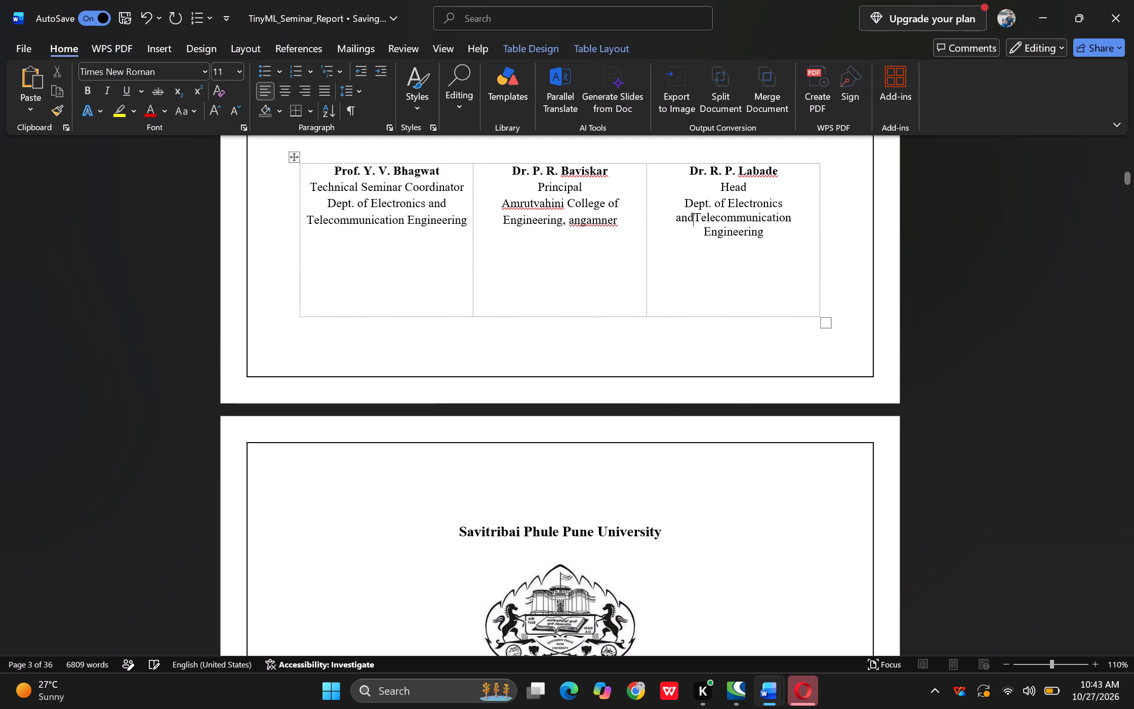
Delete the extra copy of the Head's block and the blank lines following the Date label.
{"action": "scroll", "coordinate": [651, 506], "scroll_direction": "up", "scroll_amount": 2}
{"action": "left_click", "coordinate": [478, 203]}
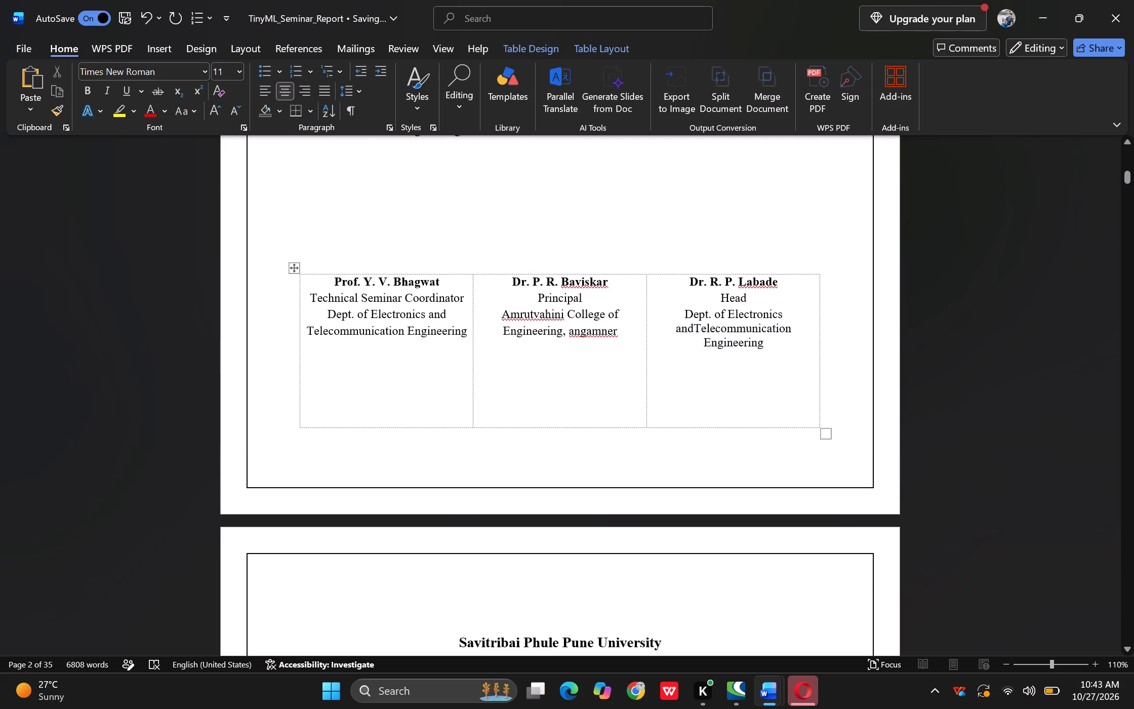
{"action": "scroll", "coordinate": [473, 203], "scroll_direction": "up", "scroll_amount": 1}
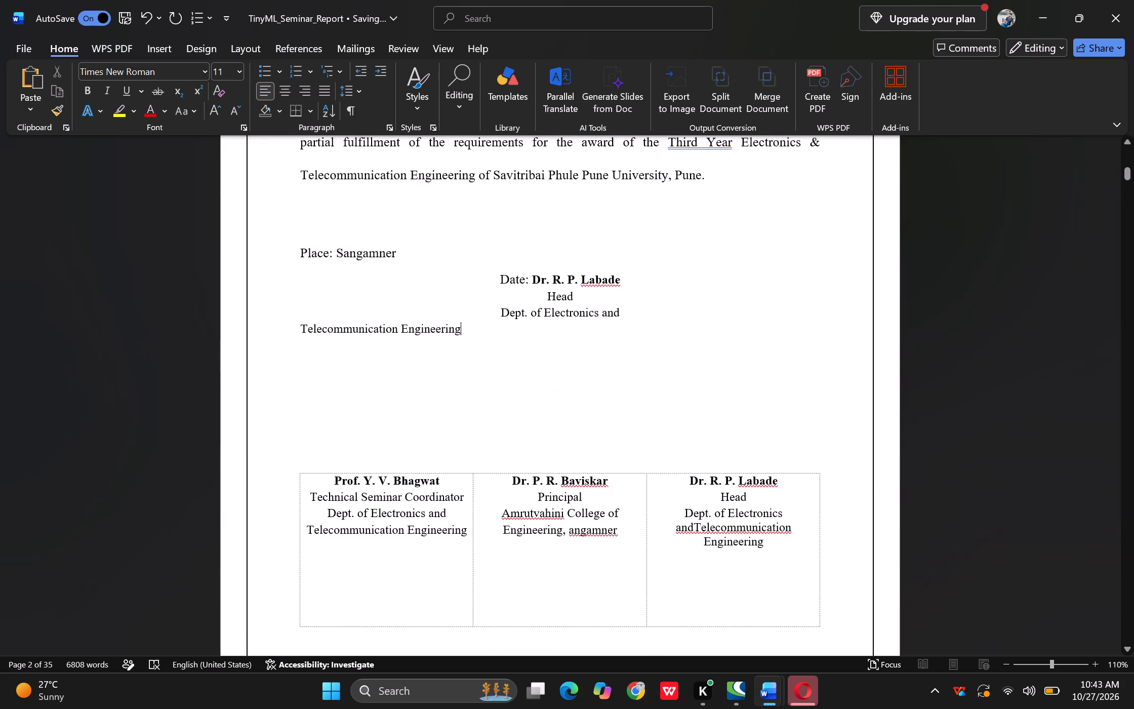
{"action": "left_click", "coordinate": [538, 281]}
{"action": "left_click_drag", "start_coordinate": [538, 281], "coordinate": [522, 340]}
{"action": "key", "text": "BackSpace"}
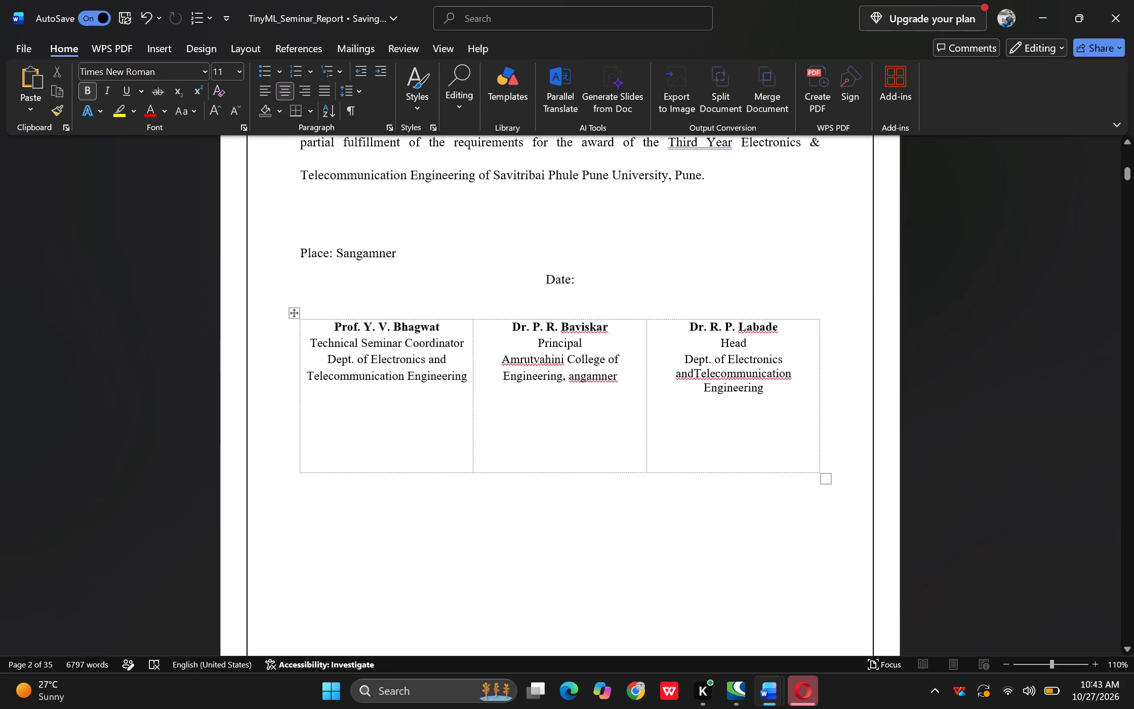
Put the Date label back as a left-aligned line directly below Place: Sangamner.
{"action": "key", "text": "Left"}
{"action": "key", "text": "Left"}
{"action": "key", "text": "Left"}
{"action": "key", "text": "Left"}
{"action": "key", "text": "Left"}
{"action": "key", "text": "Left"}
{"action": "key", "text": "Left"}
{"action": "key", "text": "Down"}
{"action": "key", "text": "BackSpace"}
{"action": "key", "text": "BackSpace"}
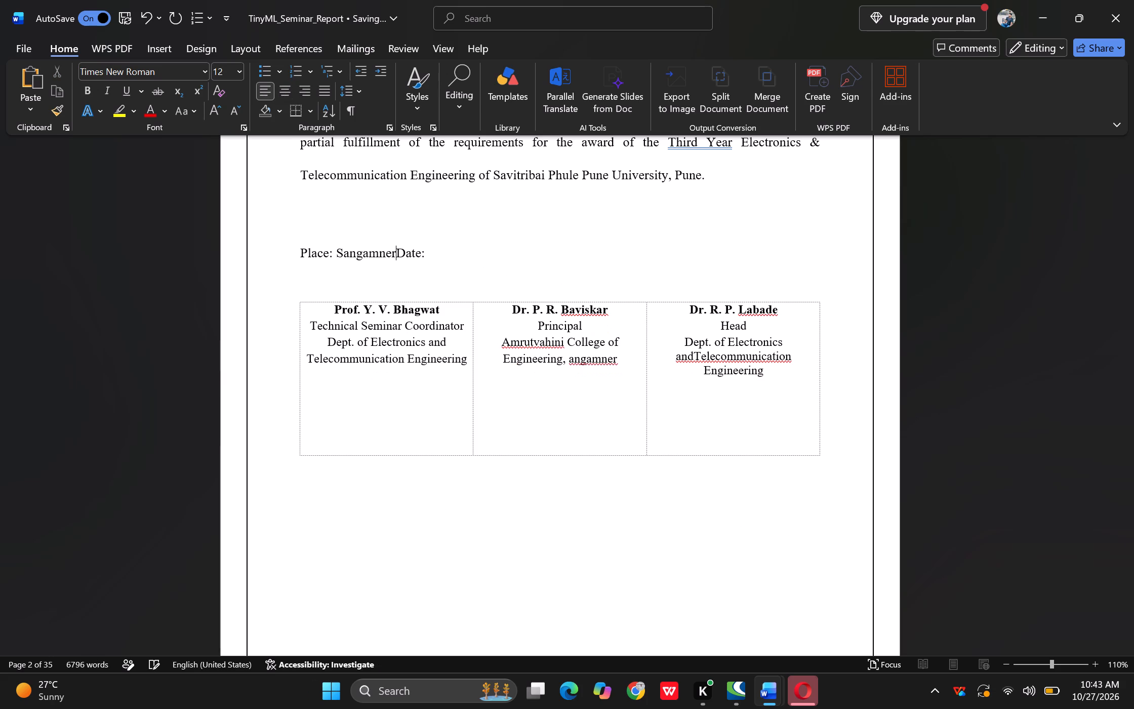
{"action": "key", "text": "Return"}
Insert two new lines after the Date label to push the signature table further down.
{"action": "scroll", "coordinate": [522, 340], "scroll_direction": "right", "scroll_amount": 1}
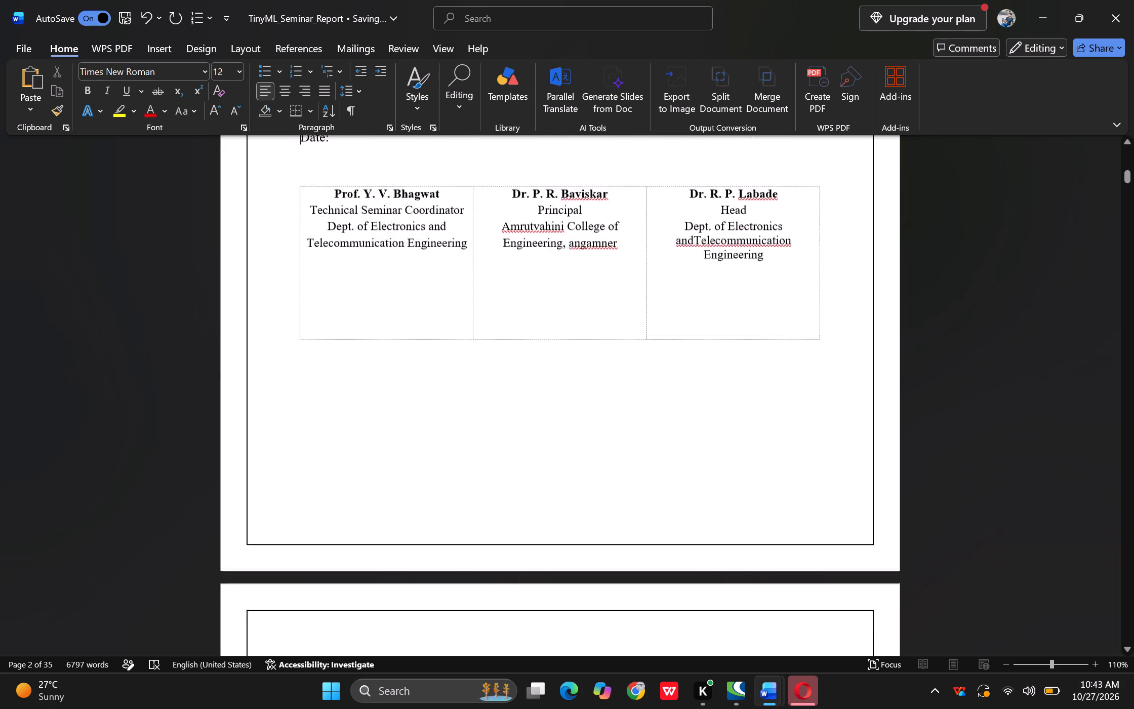
{"action": "scroll", "coordinate": [522, 340], "scroll_direction": "right", "scroll_amount": 1}
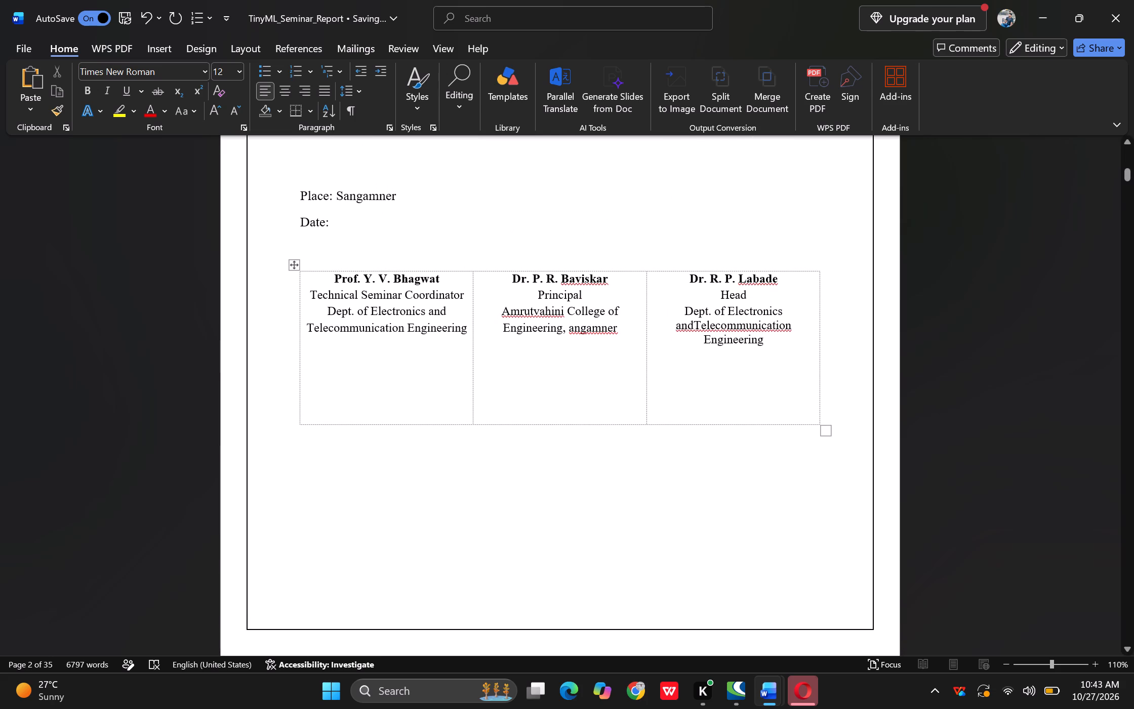
{"action": "left_click", "coordinate": [502, 285]}
{"action": "left_click", "coordinate": [431, 220]}
{"action": "key", "text": "Return"}
{"action": "key", "text": "Return"}
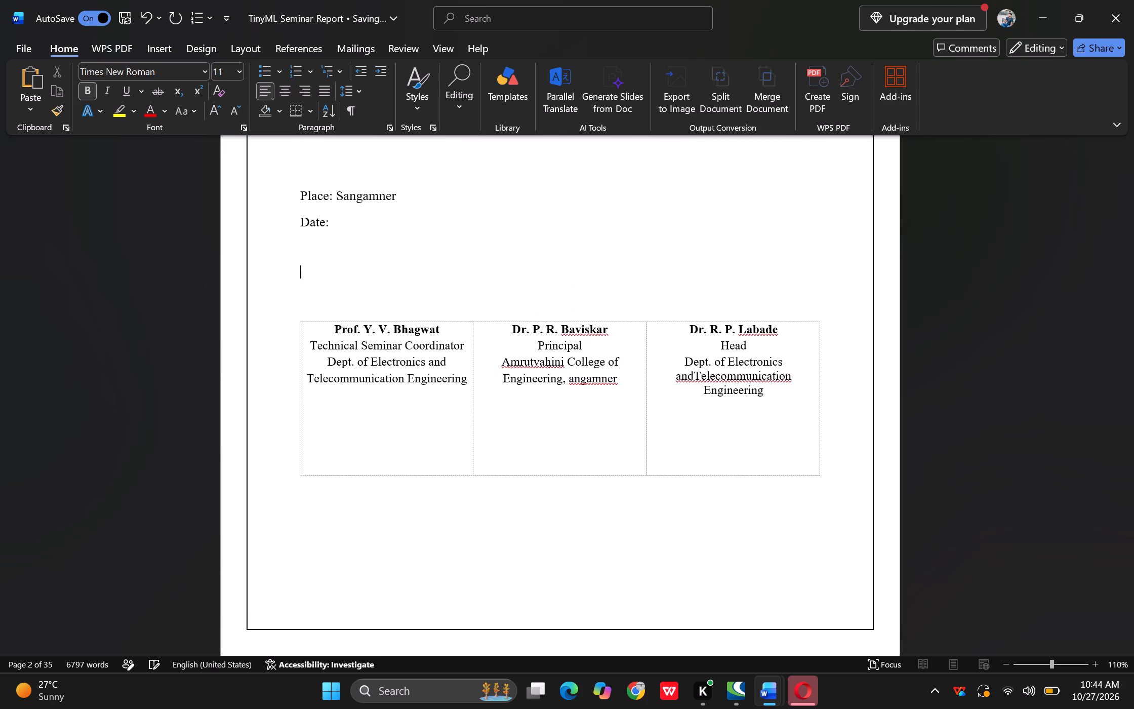
Insert five blank lines above the Principal's block in the middle cell of the signature table.
{"action": "left_click", "coordinate": [489, 335]}
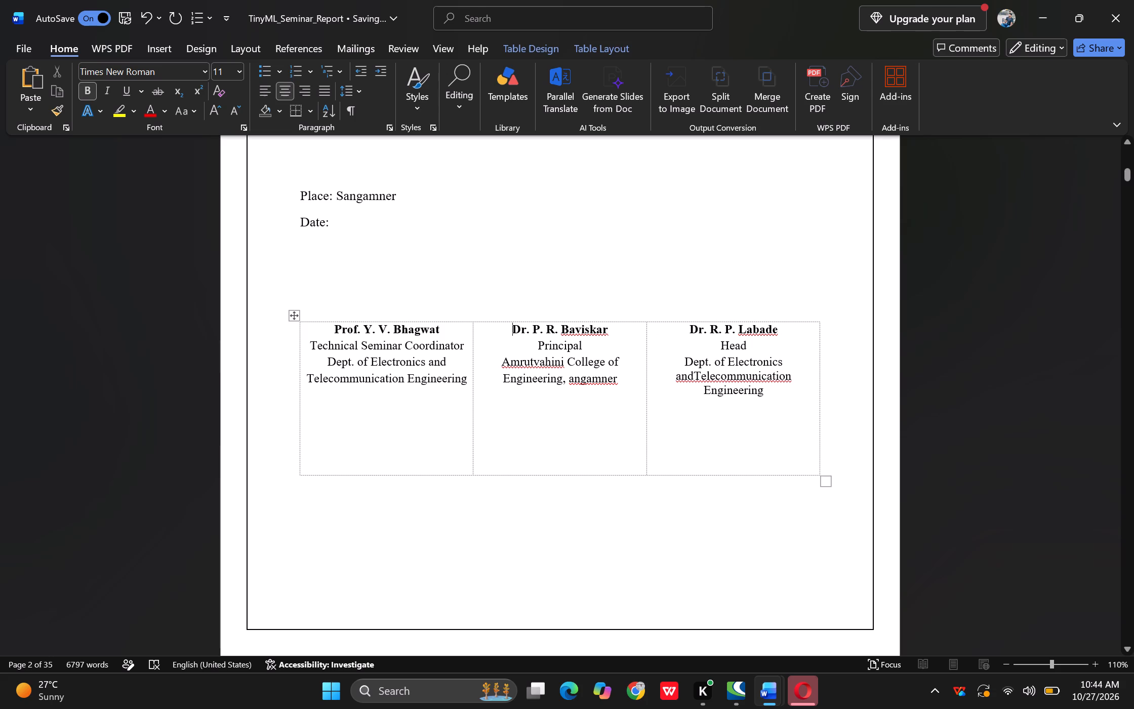
{"action": "key", "text": "Return"}
{"action": "key", "text": "Return"}
{"action": "key", "text": "Return"}
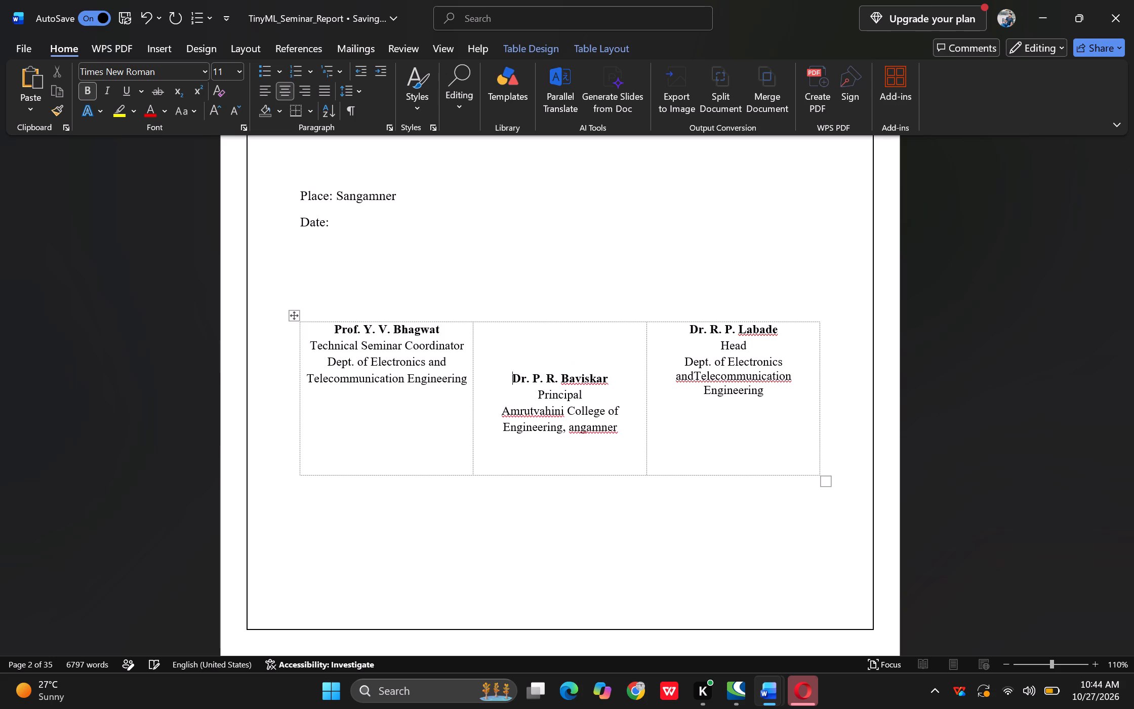
{"action": "key", "text": "Return"}
{"action": "key", "text": "Return"}
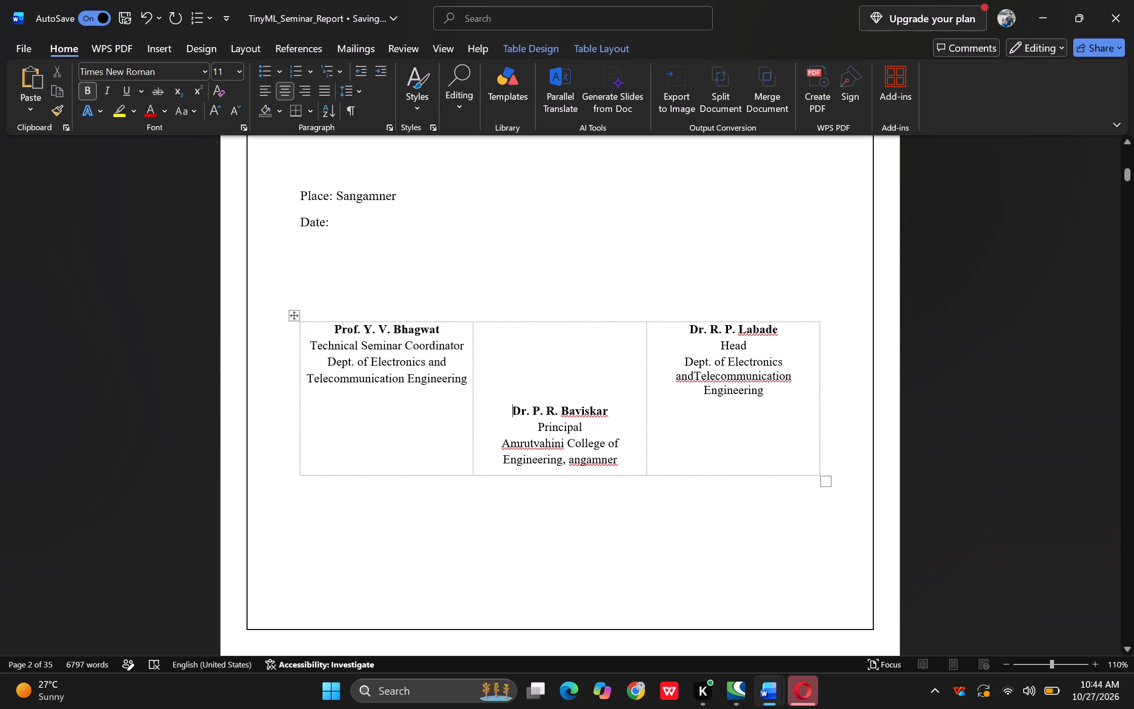
Extend the signature table's bottom edge downward to just above the page border, making the row taller.
{"action": "left_click", "coordinate": [546, 475]}
{"action": "left_click_drag", "start_coordinate": [546, 475], "coordinate": [552, 556]}
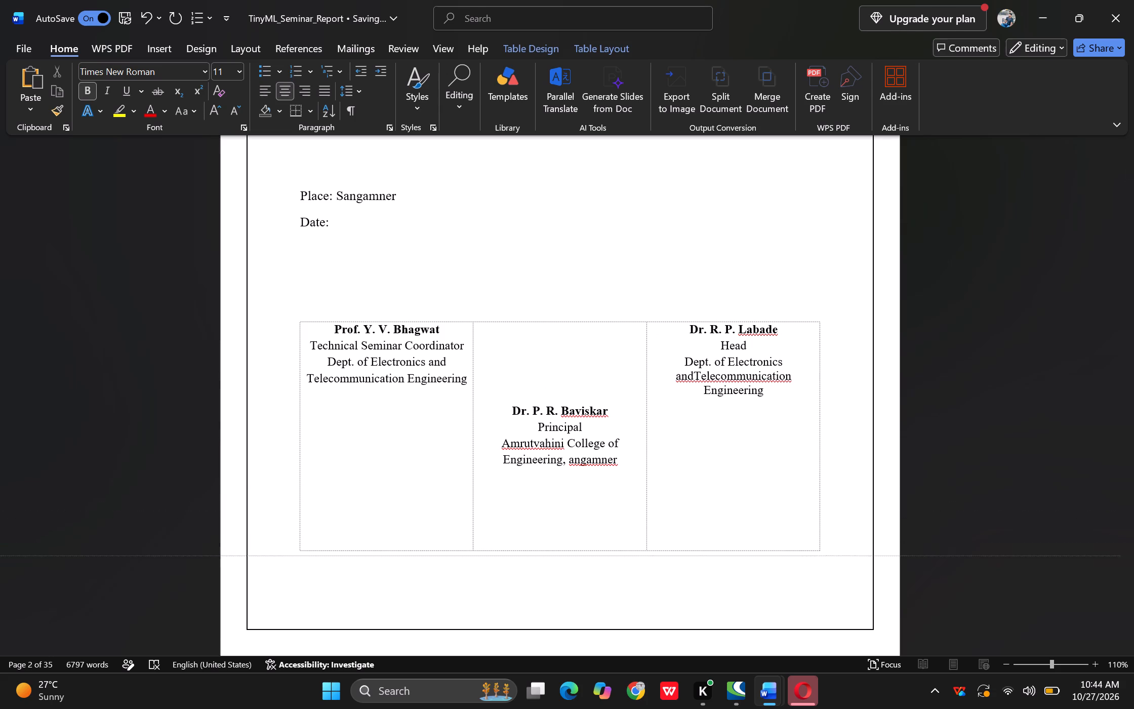
{"action": "left_click_drag", "start_coordinate": [552, 556], "coordinate": [557, 578]}
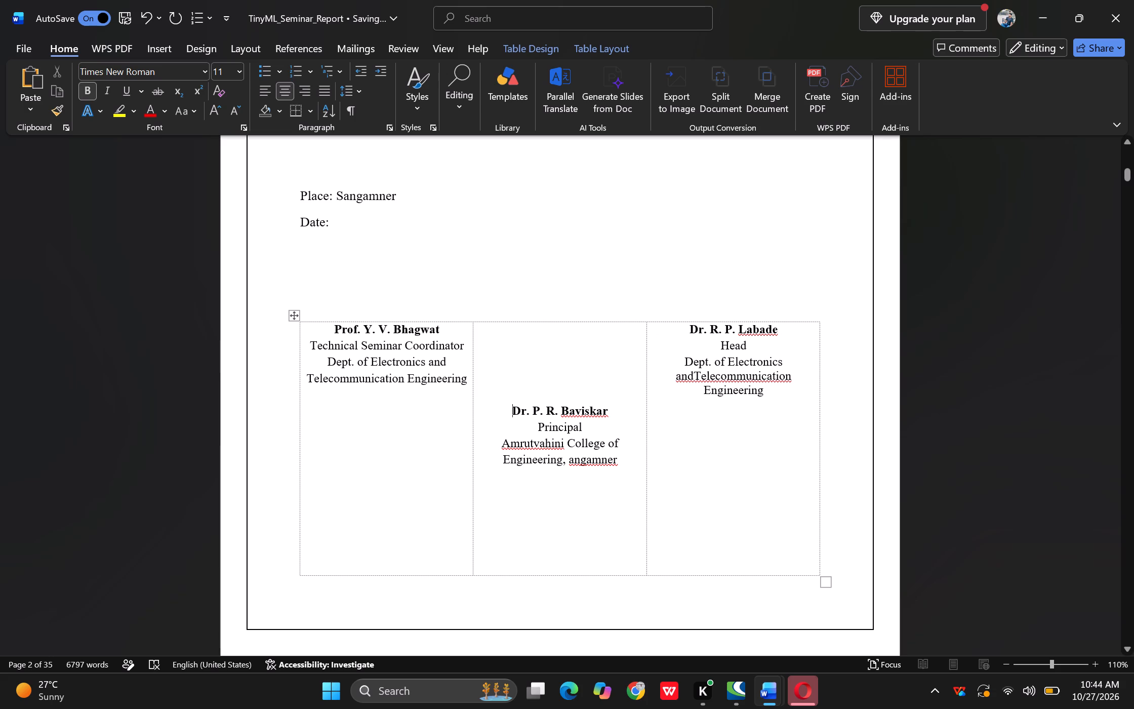
Insert five more blank lines above the Principal's block so it sits near the bottom of the middle cell.
{"action": "left_click", "coordinate": [511, 415]}
{"action": "key", "text": "Return"}
{"action": "key", "text": "Return"}
{"action": "key", "text": "Return"}
{"action": "key", "text": "Return"}
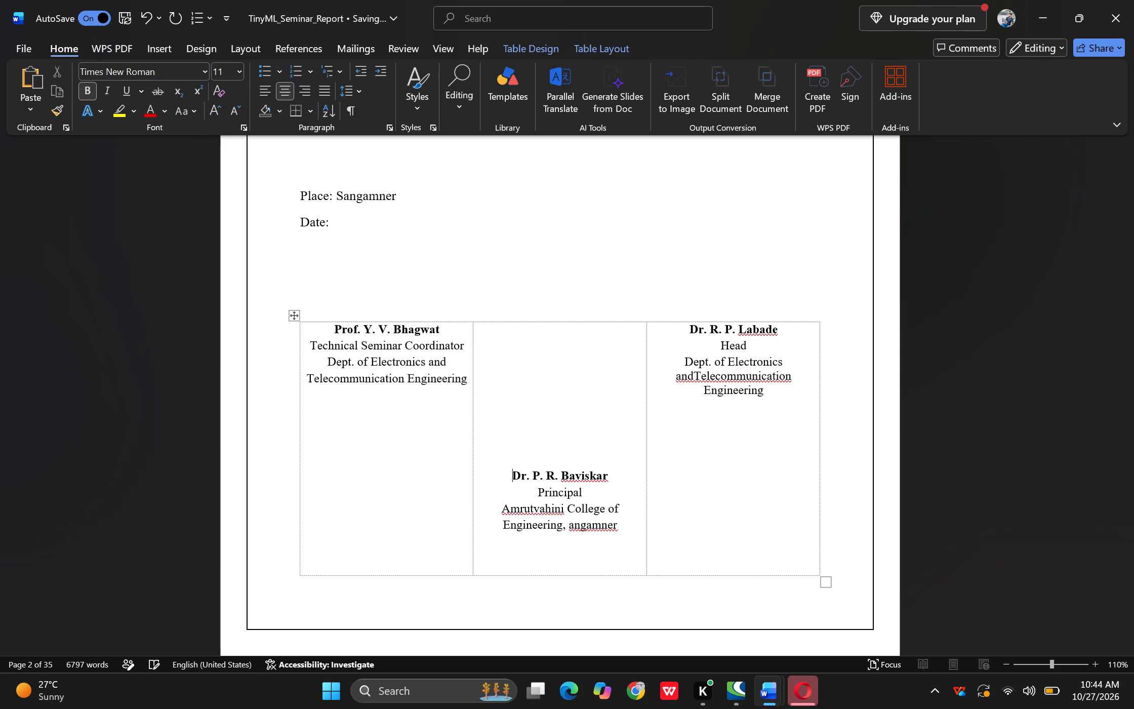
{"action": "key", "text": "Return"}
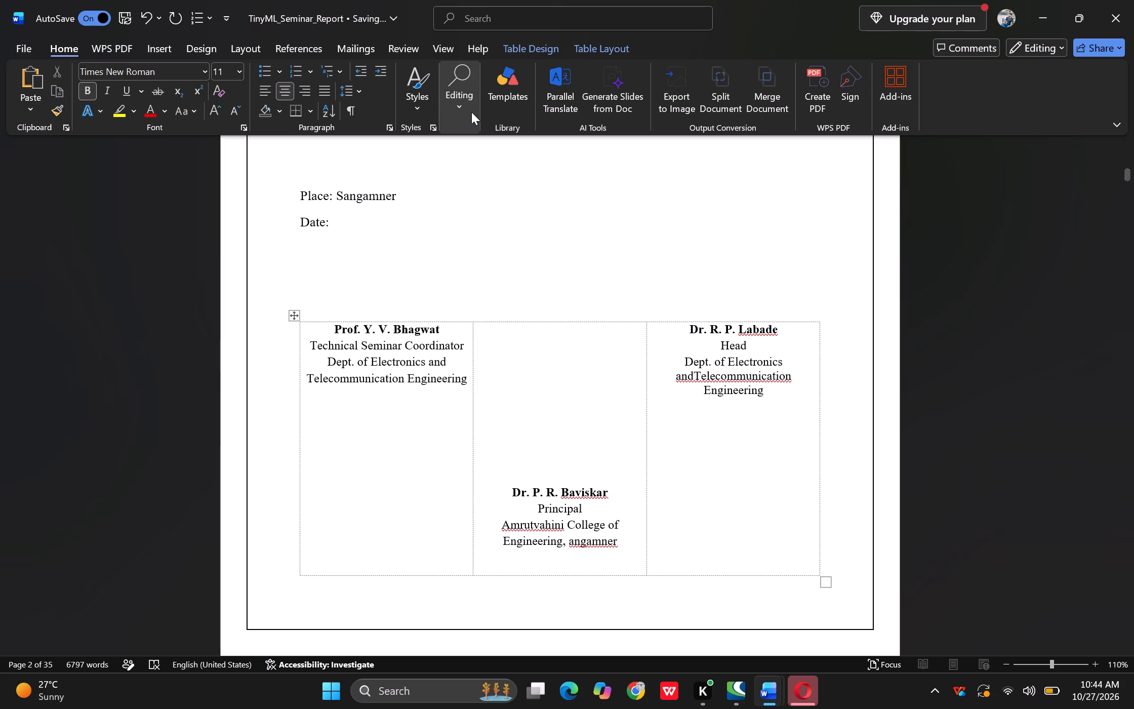
{"action": "double_click", "coordinate": [505, 202]}
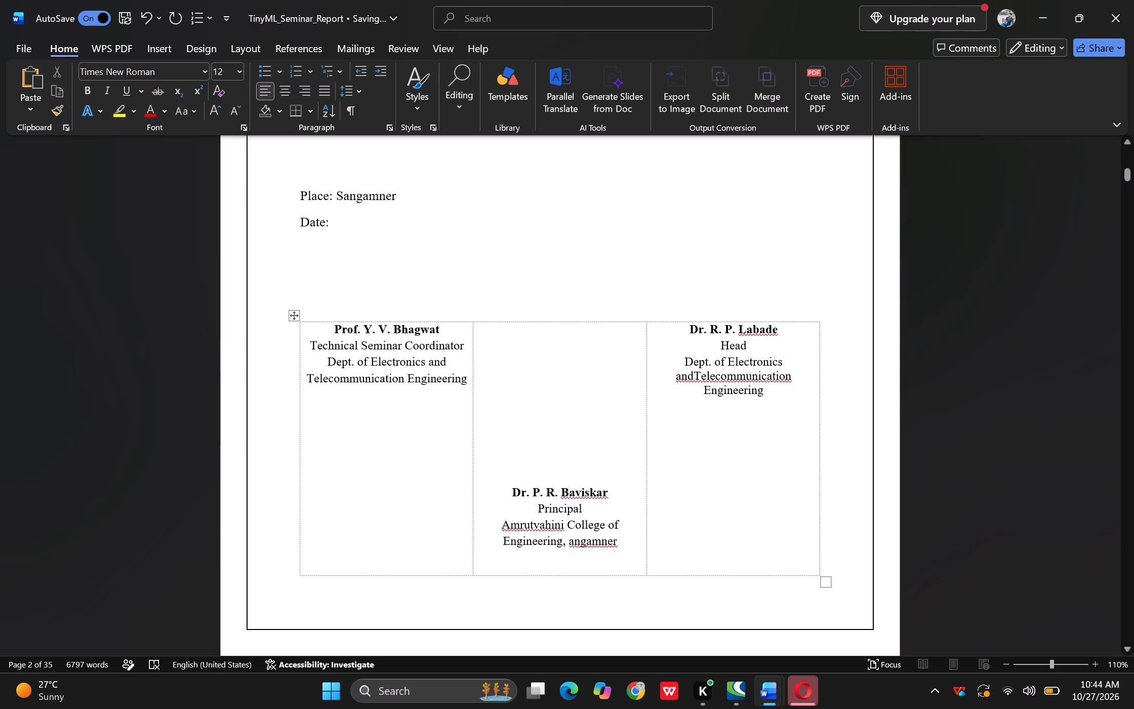
{"action": "left_click", "coordinate": [523, 230]}
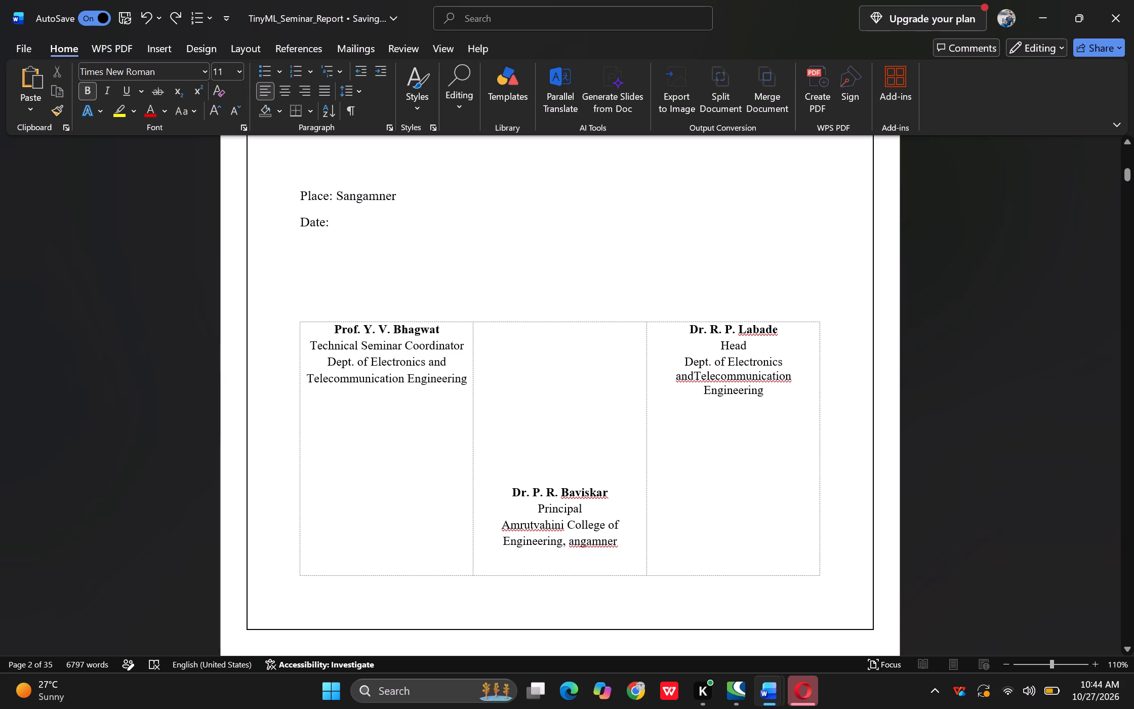
{"action": "double_click", "coordinate": [526, 235]}
Save the seminar report.
{"action": "key", "text": "ctrl+s"}
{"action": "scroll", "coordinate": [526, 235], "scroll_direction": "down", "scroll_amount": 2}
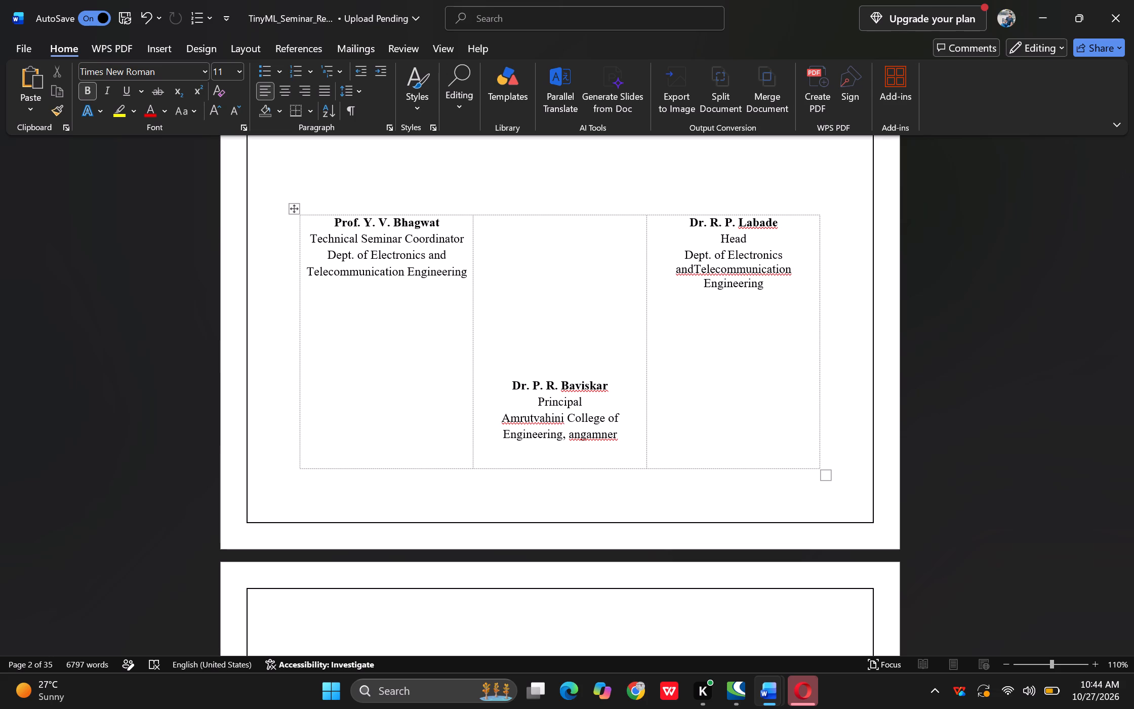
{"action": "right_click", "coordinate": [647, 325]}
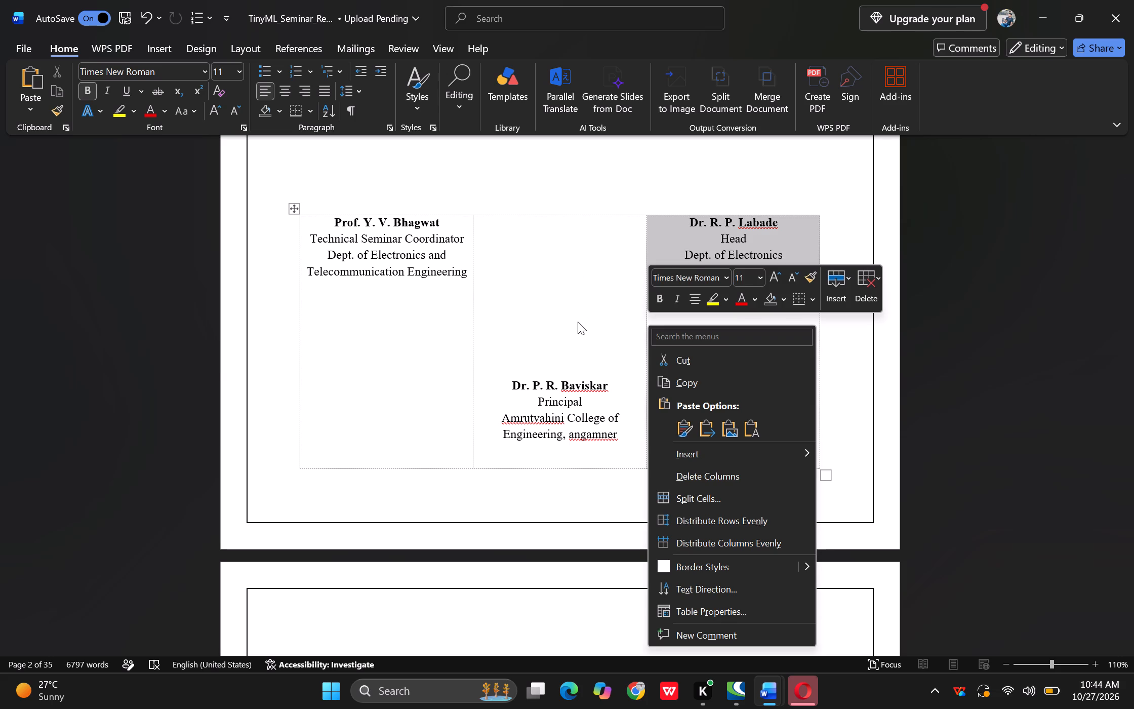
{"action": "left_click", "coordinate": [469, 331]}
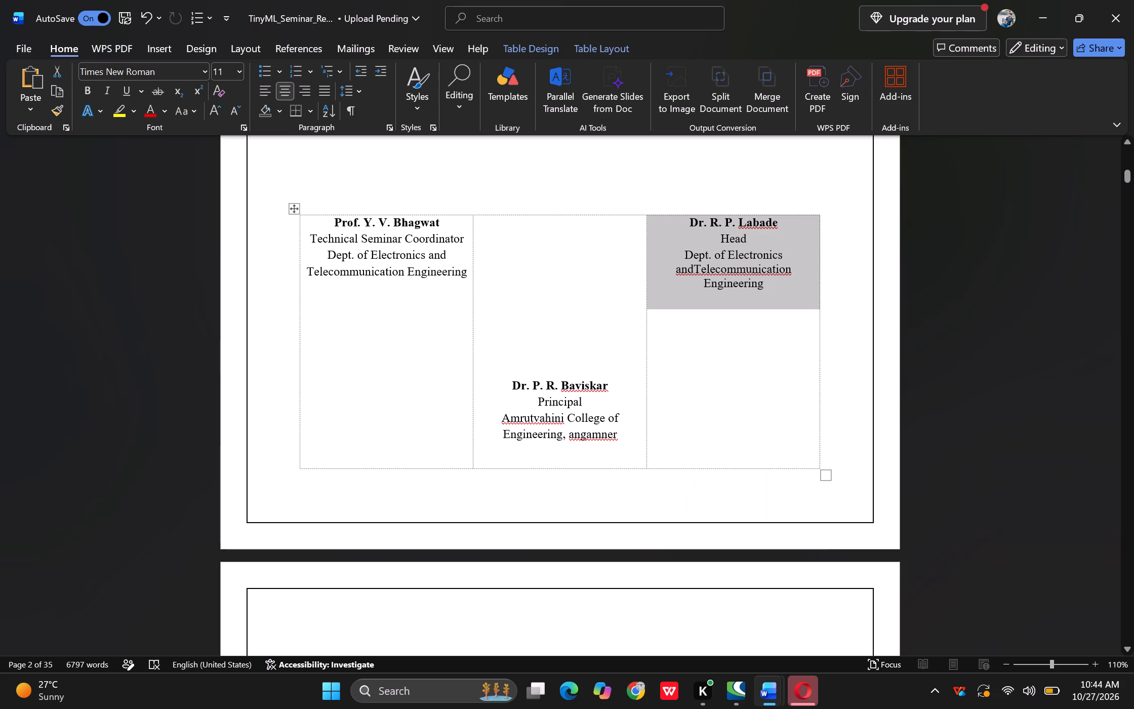
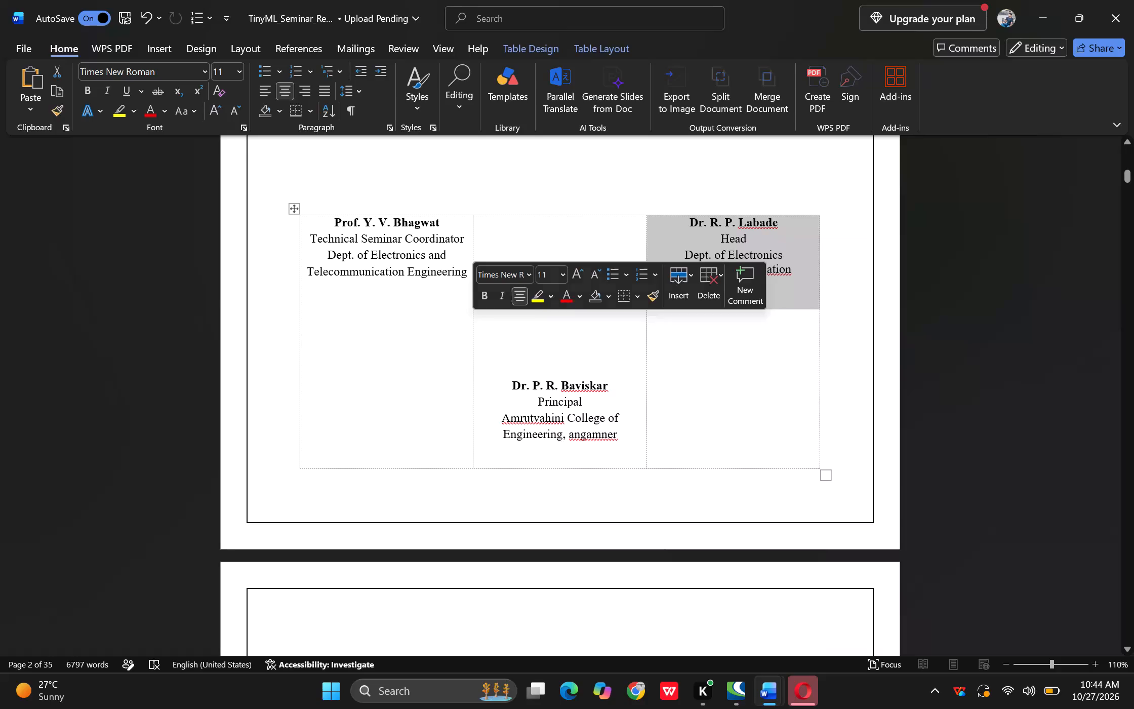
Review the two certificate pages, checking the layout around the signature table and the examiner lines.
{"action": "left_click", "coordinate": [404, 342]}
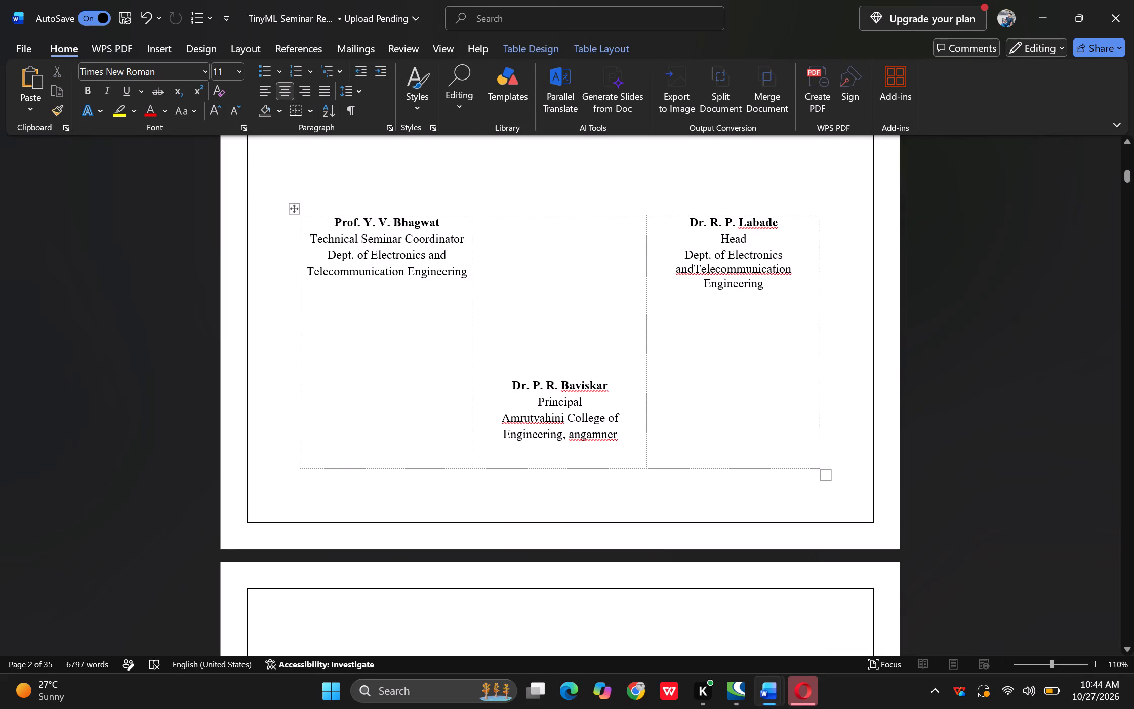
{"action": "left_click", "coordinate": [1125, 649]}
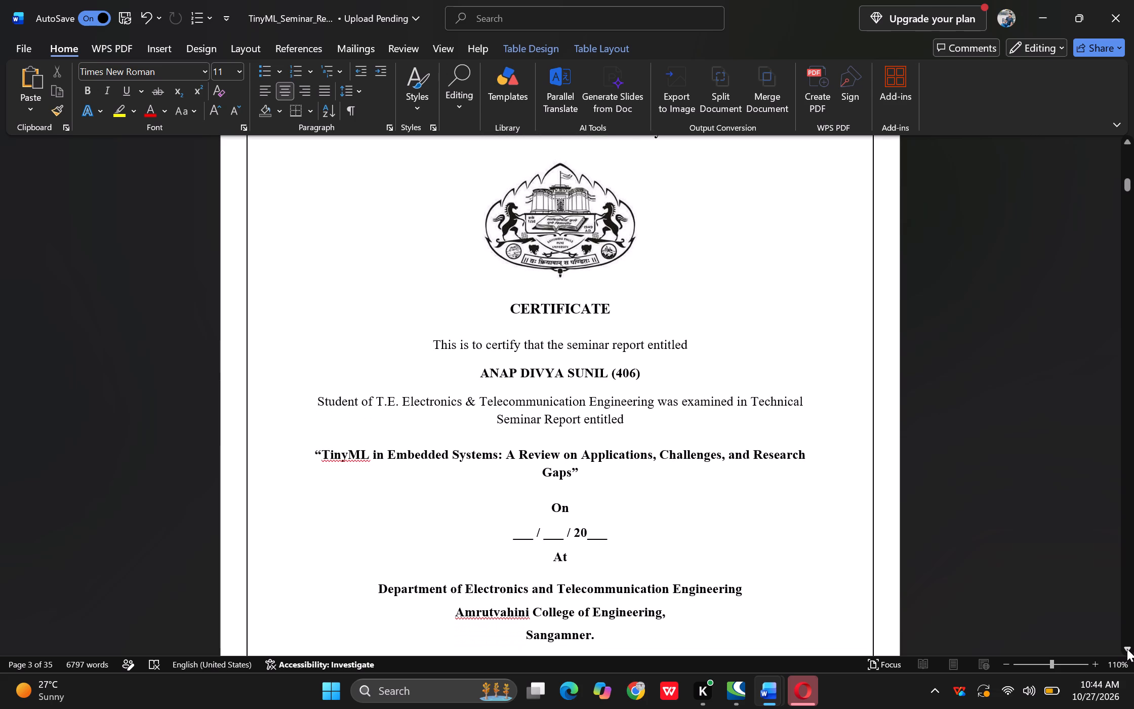
{"action": "double_click", "coordinate": [1127, 649]}
{"action": "left_click", "coordinate": [1127, 649]}
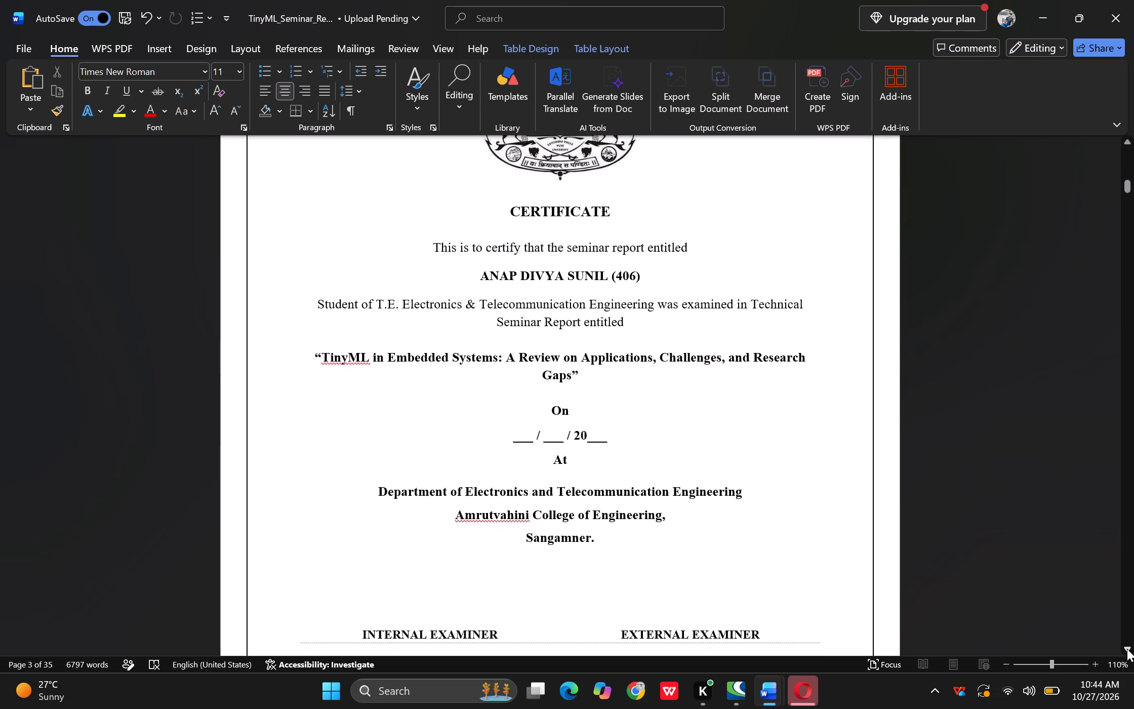
{"action": "scroll", "coordinate": [1127, 649], "scroll_direction": "up", "scroll_amount": 1}
{"action": "scroll", "coordinate": [1127, 649], "scroll_direction": "down", "scroll_amount": 1, "text": "ctrl"}
{"action": "scroll", "coordinate": [1127, 649], "scroll_direction": "up", "scroll_amount": 1, "text": "ctrl"}
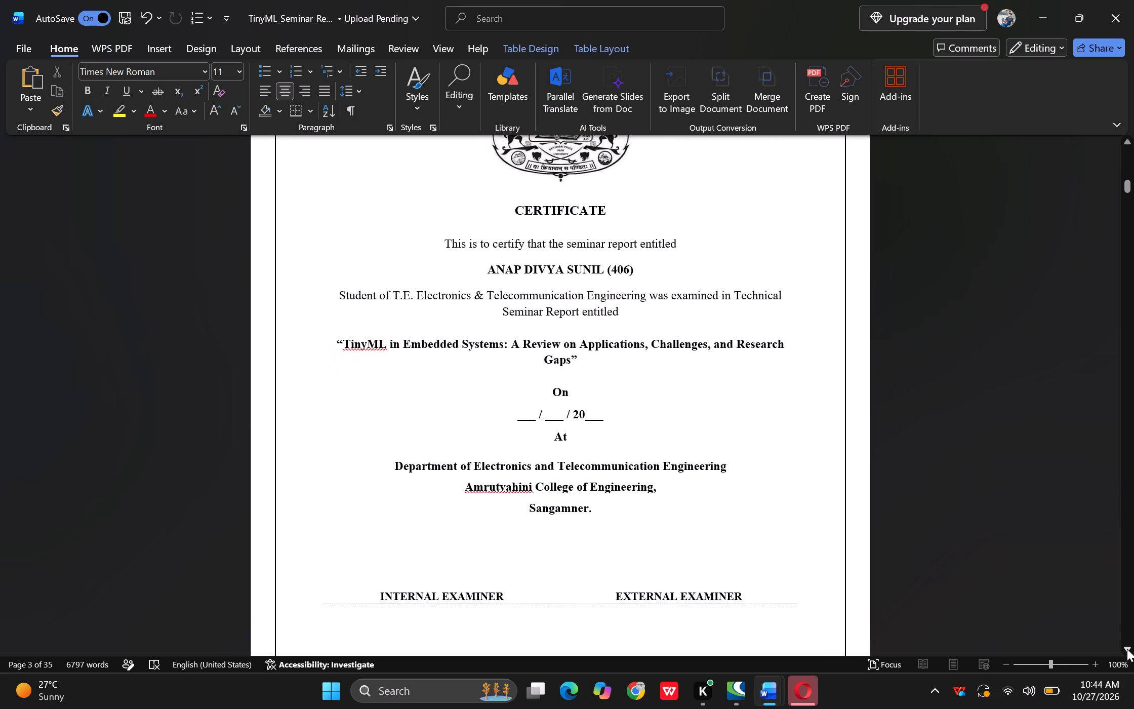
{"action": "scroll", "coordinate": [1127, 649], "scroll_direction": "up", "scroll_amount": 4}
{"action": "scroll", "coordinate": [1102, 605], "scroll_direction": "down", "scroll_amount": 1}
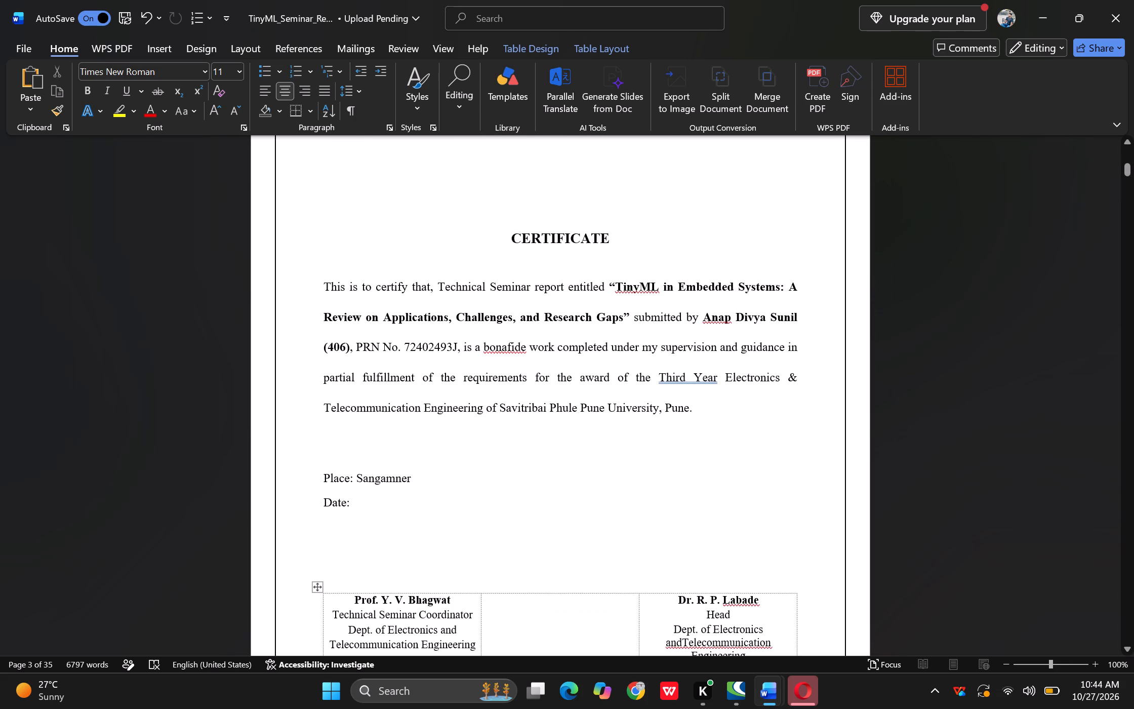
{"action": "scroll", "coordinate": [1102, 605], "scroll_direction": "down", "scroll_amount": 2}
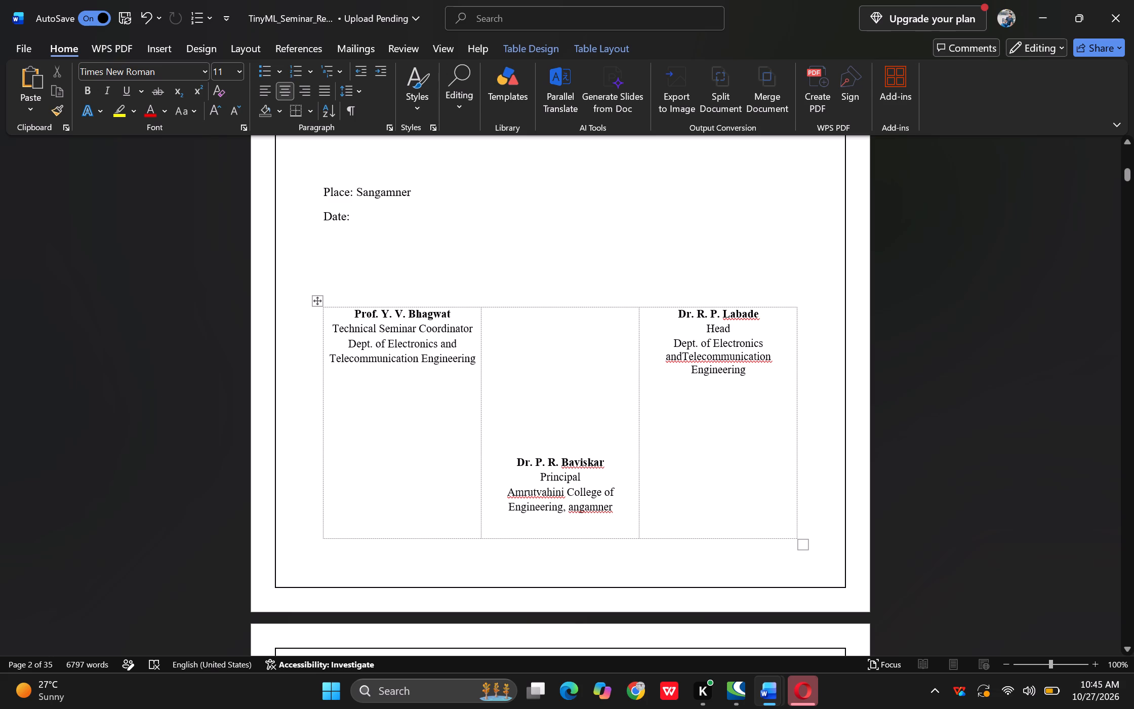
Clear the table style from the entire signature table on the first certificate page, applying the clearing twice.
{"action": "double_click", "coordinate": [318, 300]}
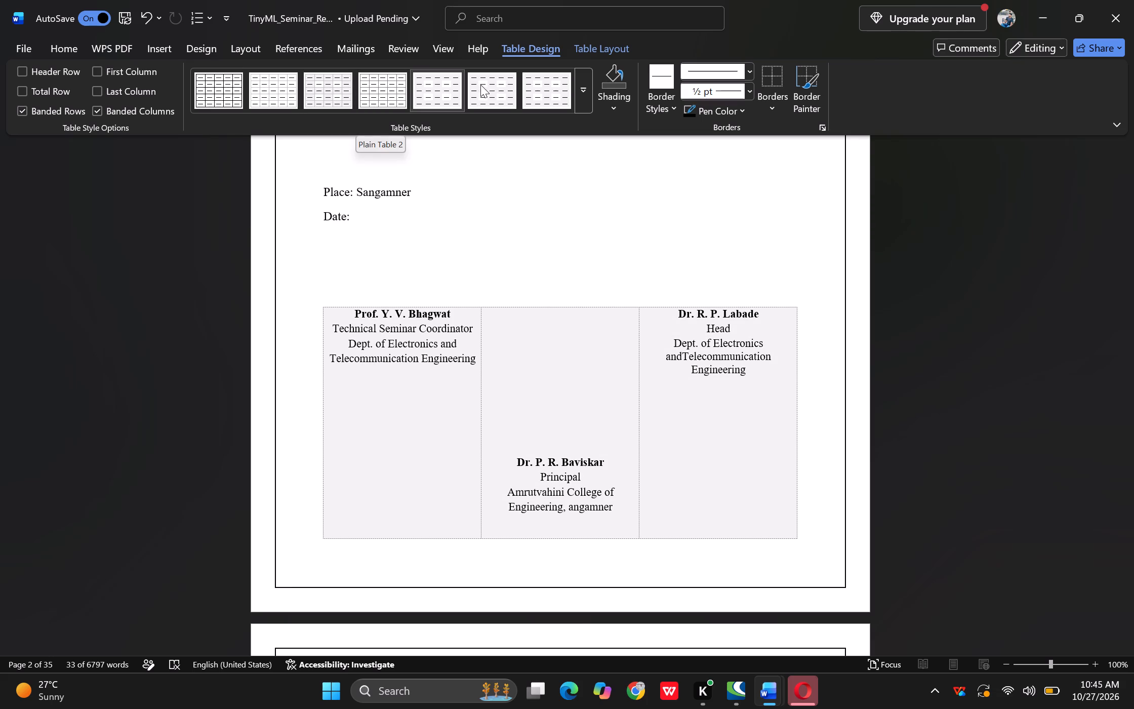
{"action": "left_click", "coordinate": [584, 92]}
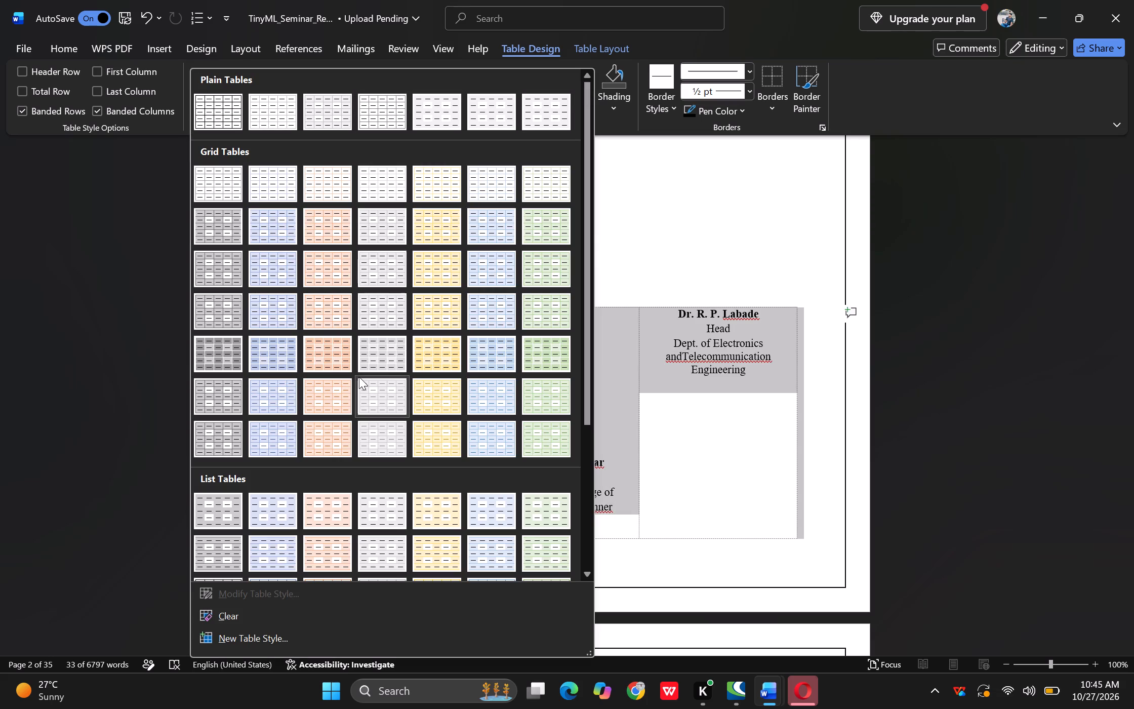
{"action": "scroll", "coordinate": [359, 377], "scroll_direction": "down", "scroll_amount": 1}
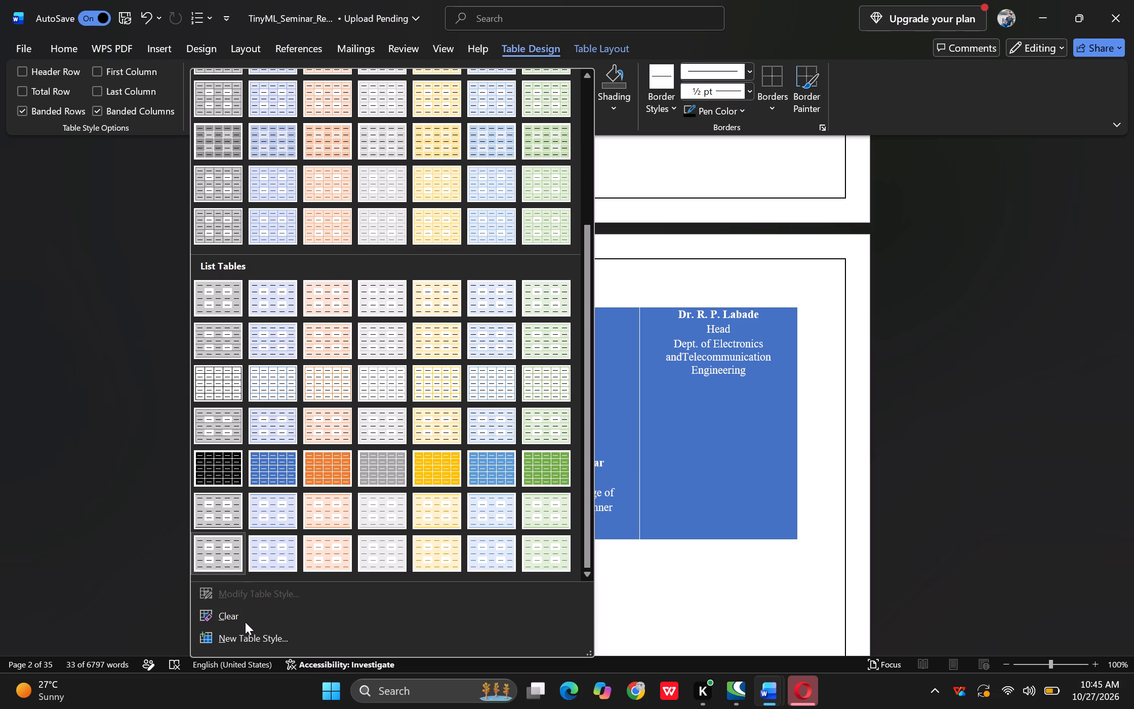
{"action": "left_click", "coordinate": [245, 622]}
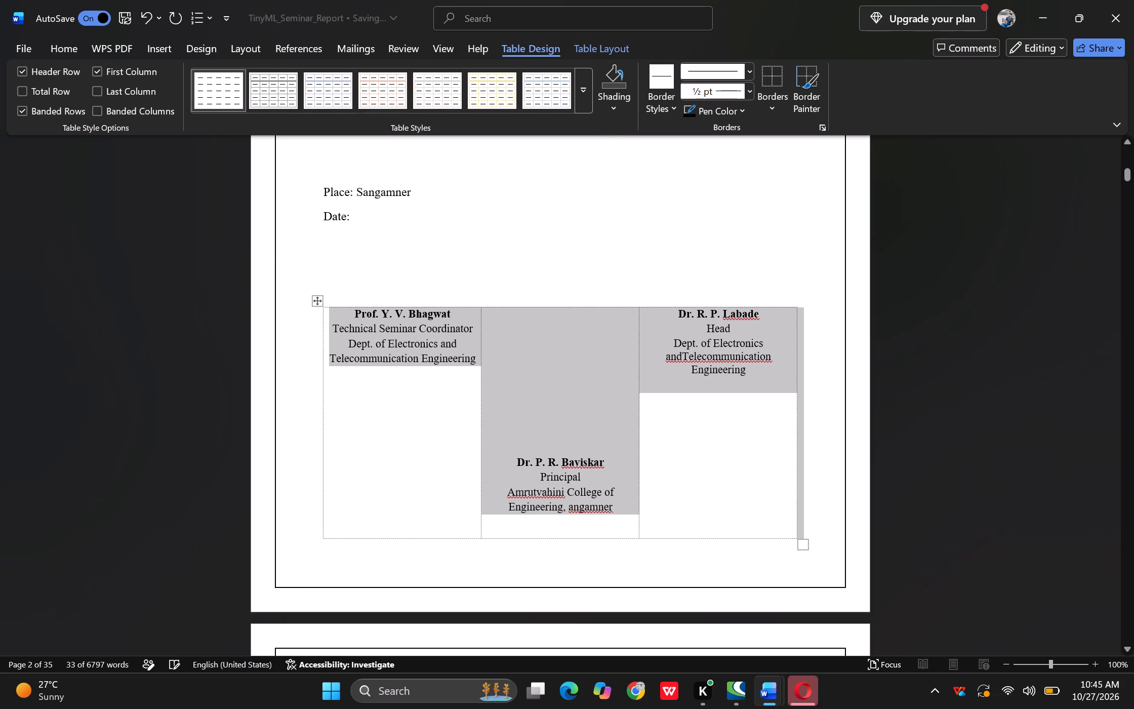
{"action": "left_click", "coordinate": [417, 259]}
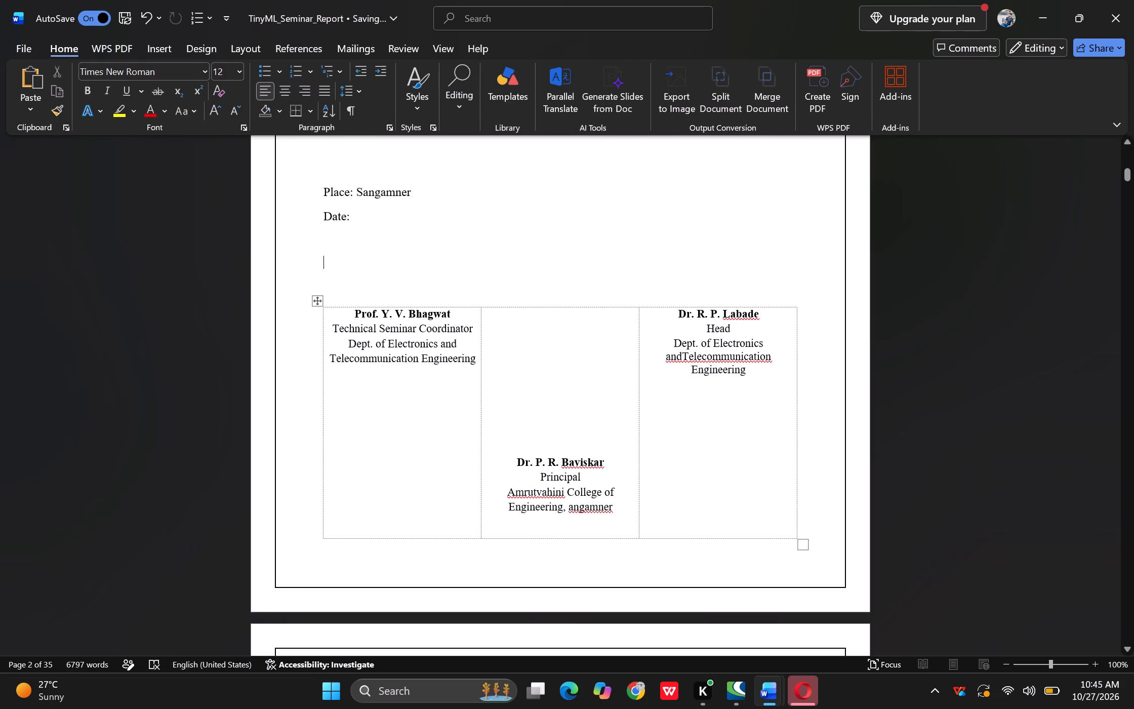
{"action": "triple_click", "coordinate": [317, 299]}
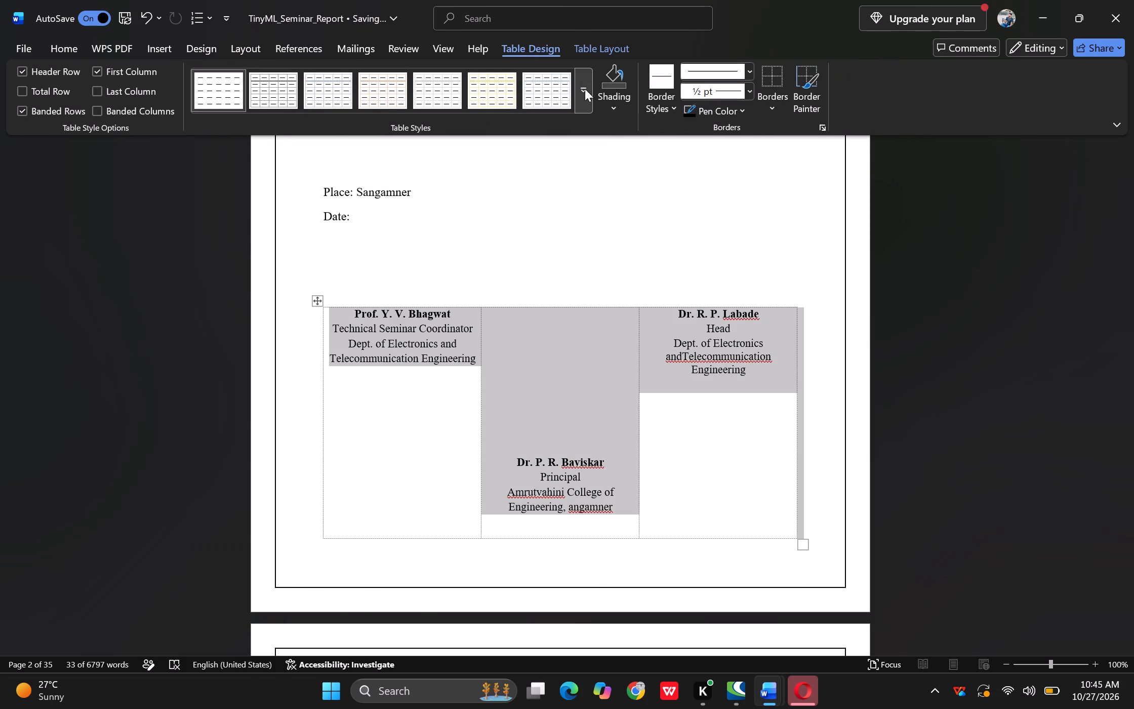
{"action": "left_click", "coordinate": [585, 89]}
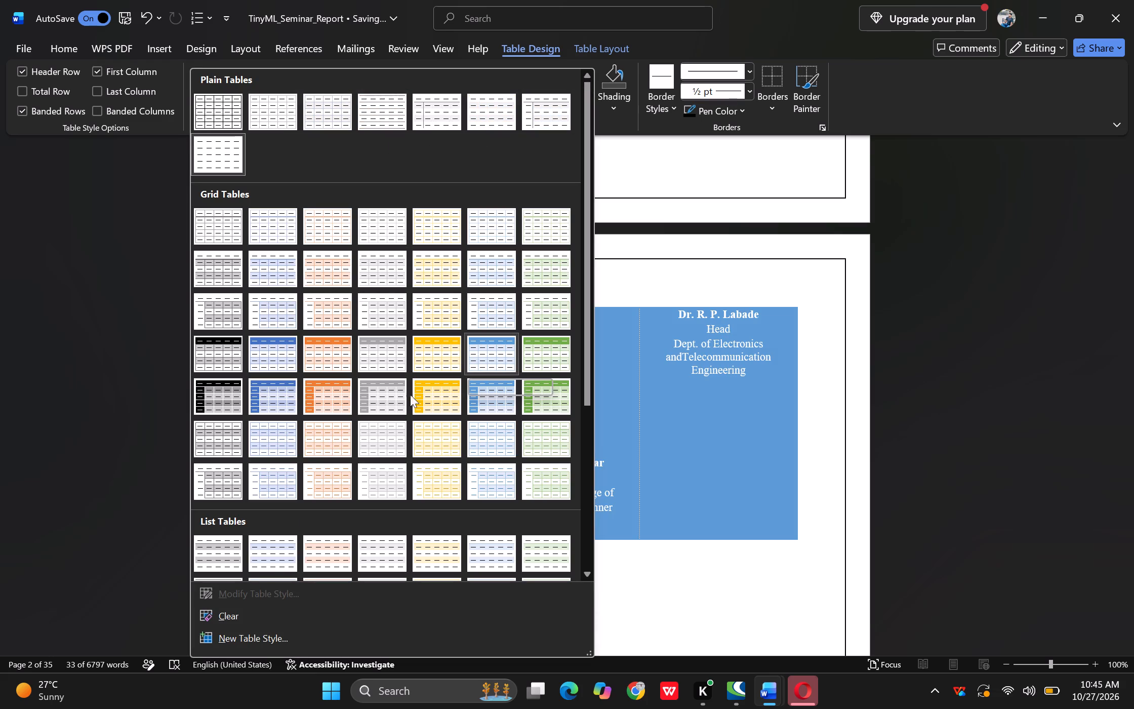
{"action": "scroll", "coordinate": [229, 563], "scroll_direction": "down", "scroll_amount": 6}
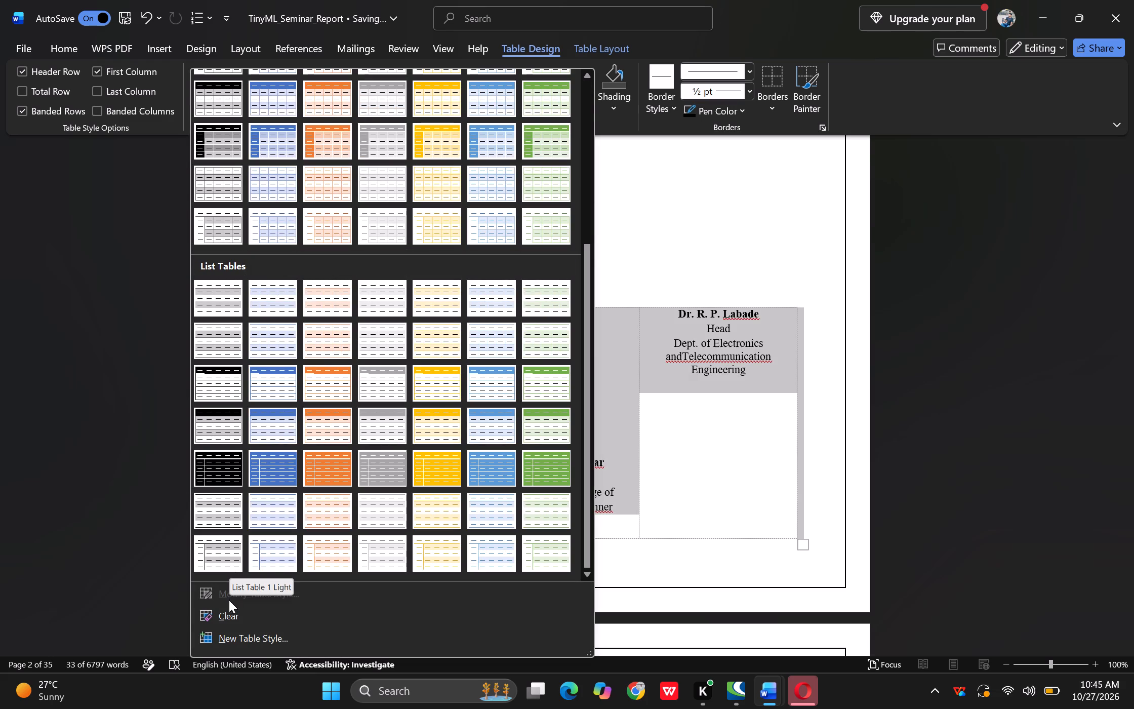
{"action": "left_click", "coordinate": [205, 615]}
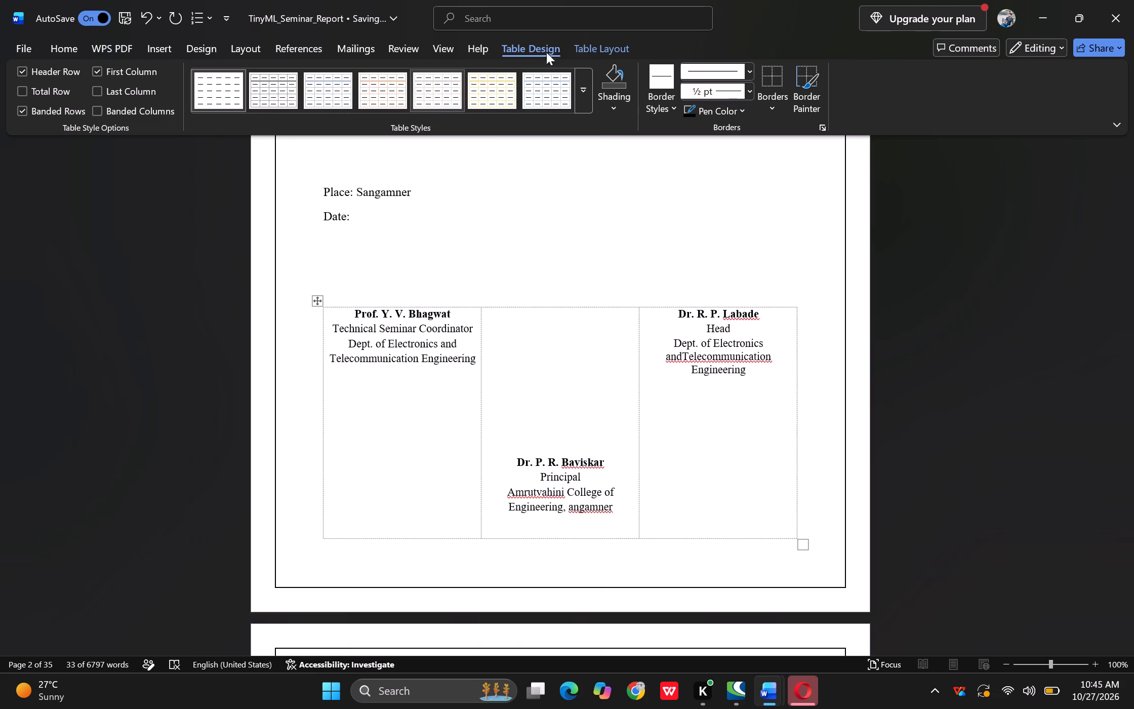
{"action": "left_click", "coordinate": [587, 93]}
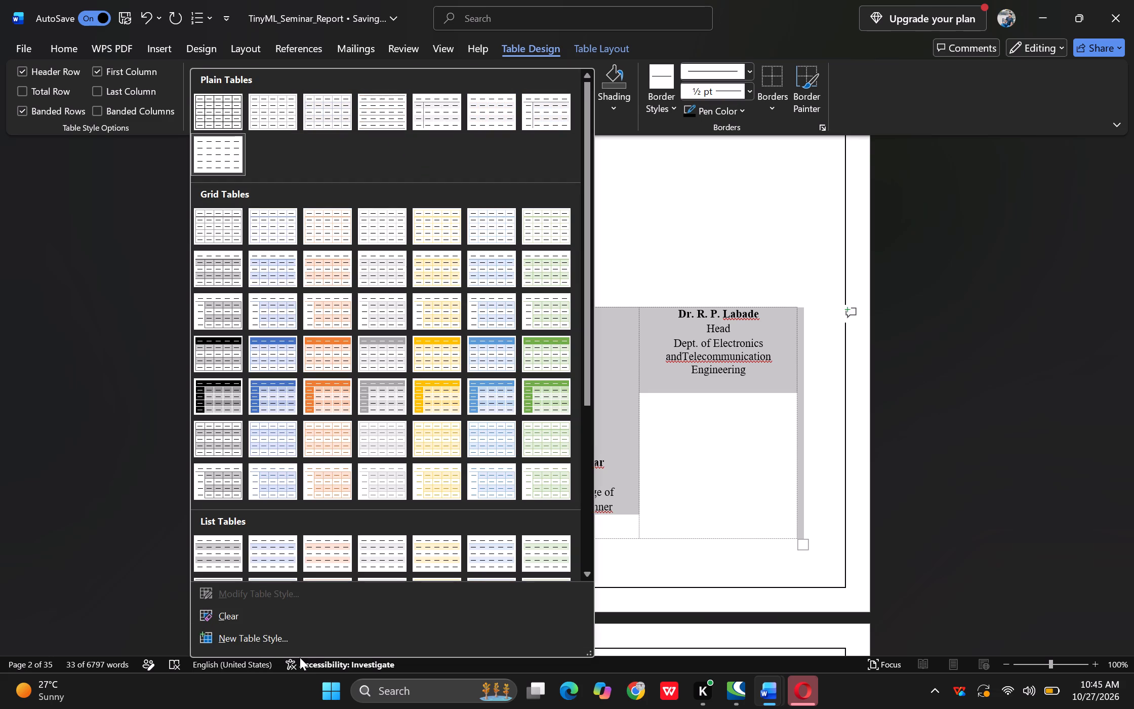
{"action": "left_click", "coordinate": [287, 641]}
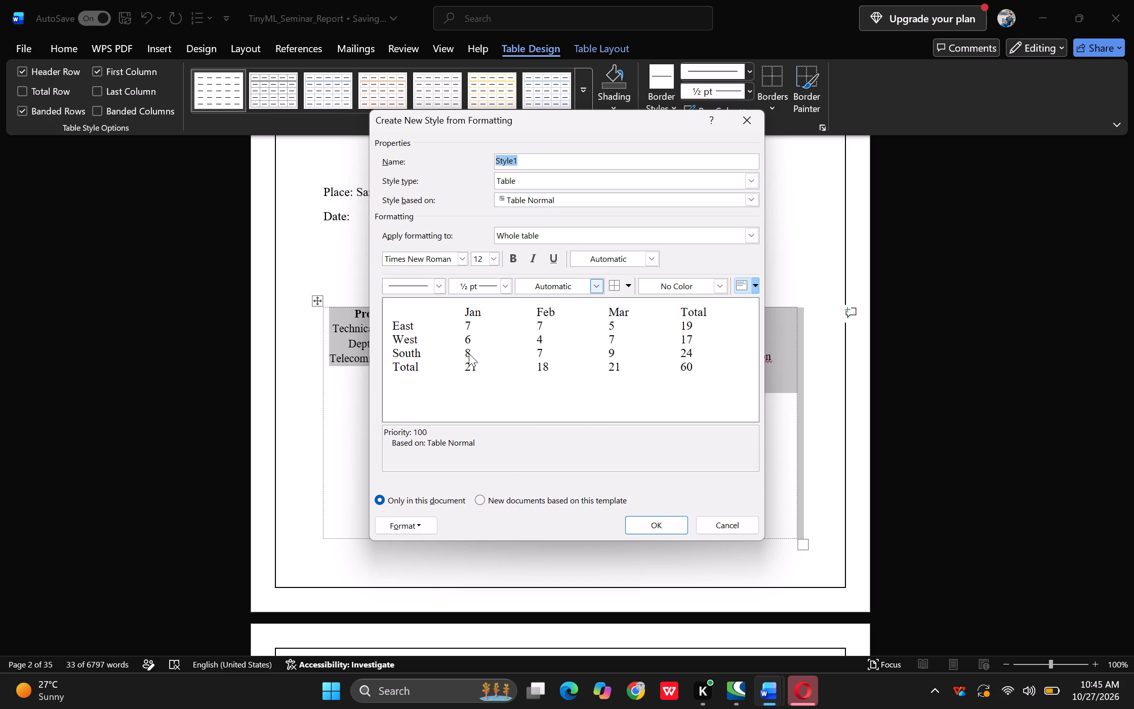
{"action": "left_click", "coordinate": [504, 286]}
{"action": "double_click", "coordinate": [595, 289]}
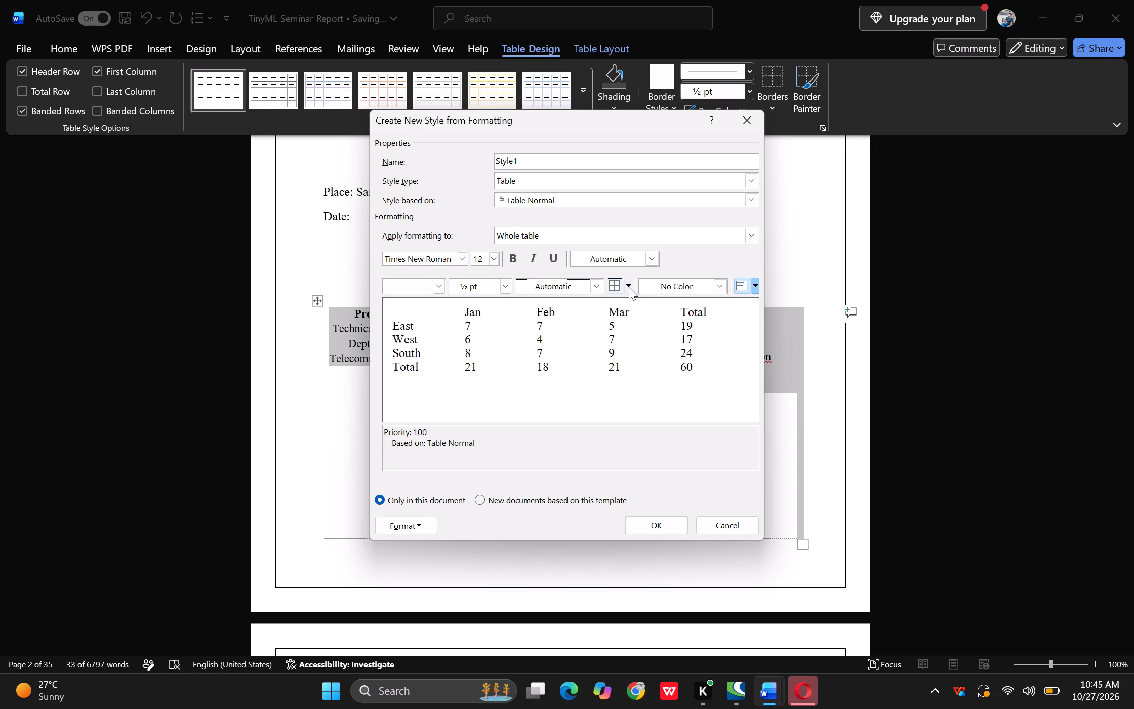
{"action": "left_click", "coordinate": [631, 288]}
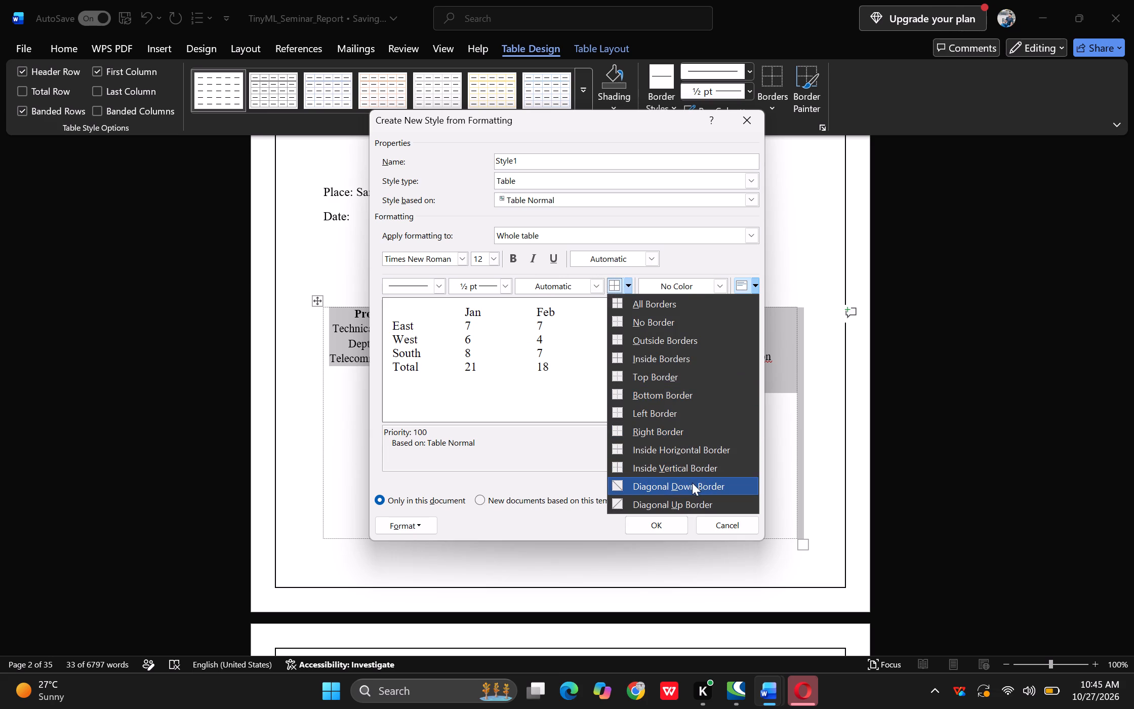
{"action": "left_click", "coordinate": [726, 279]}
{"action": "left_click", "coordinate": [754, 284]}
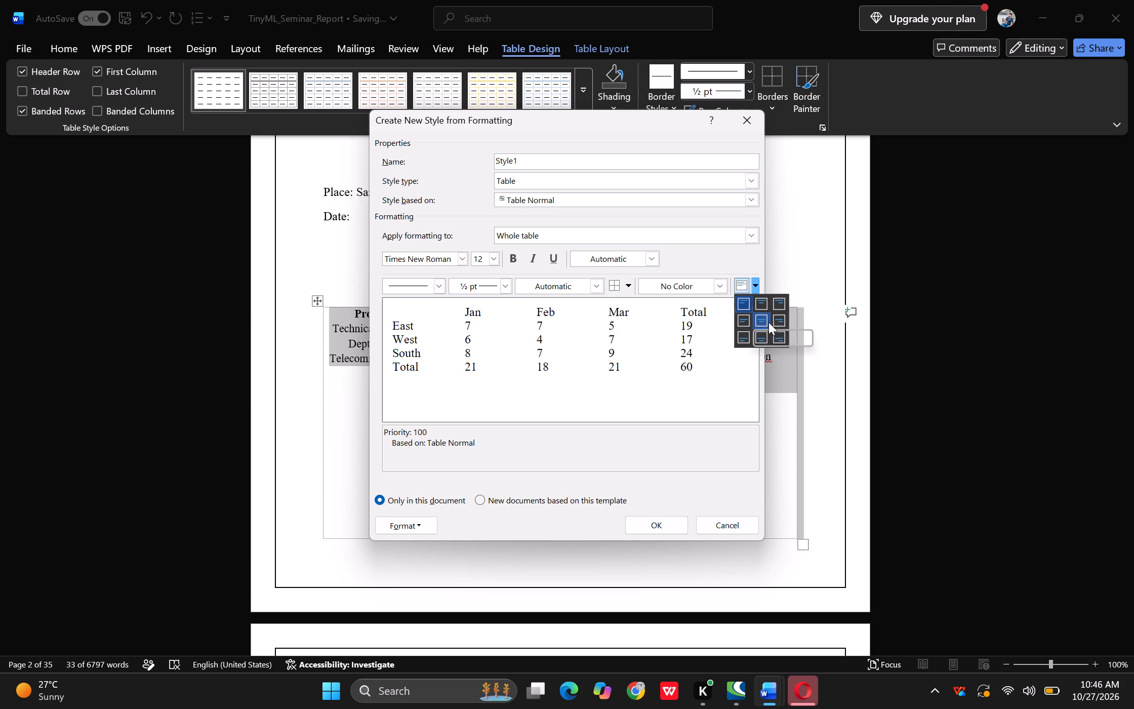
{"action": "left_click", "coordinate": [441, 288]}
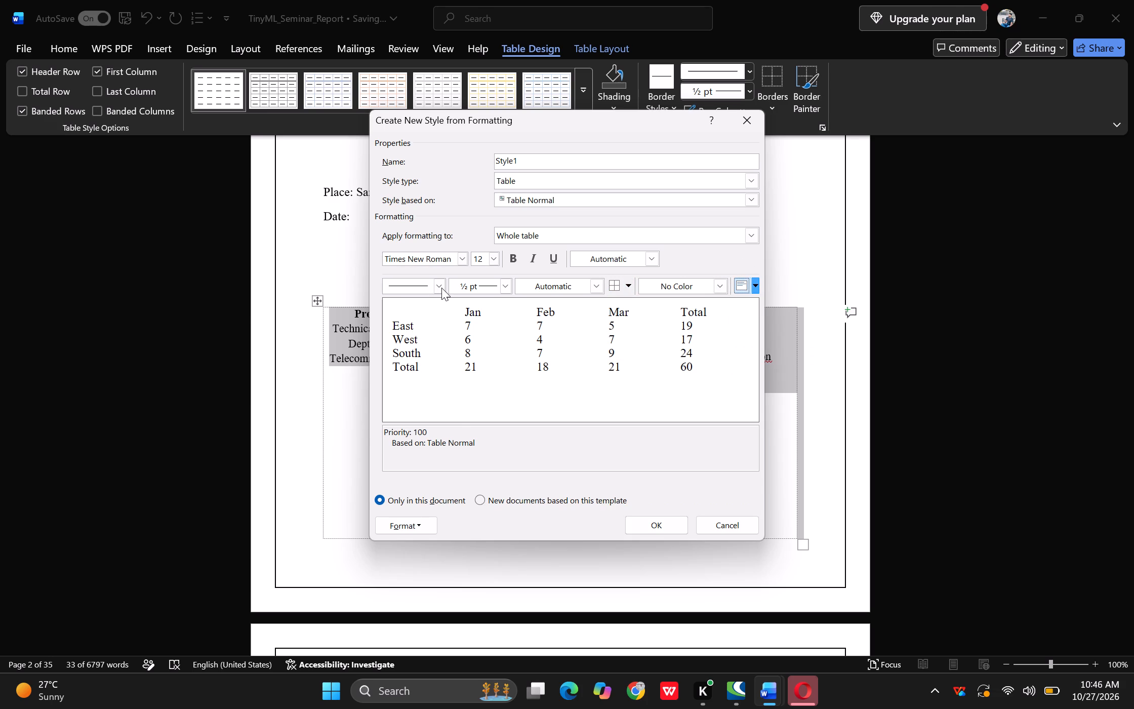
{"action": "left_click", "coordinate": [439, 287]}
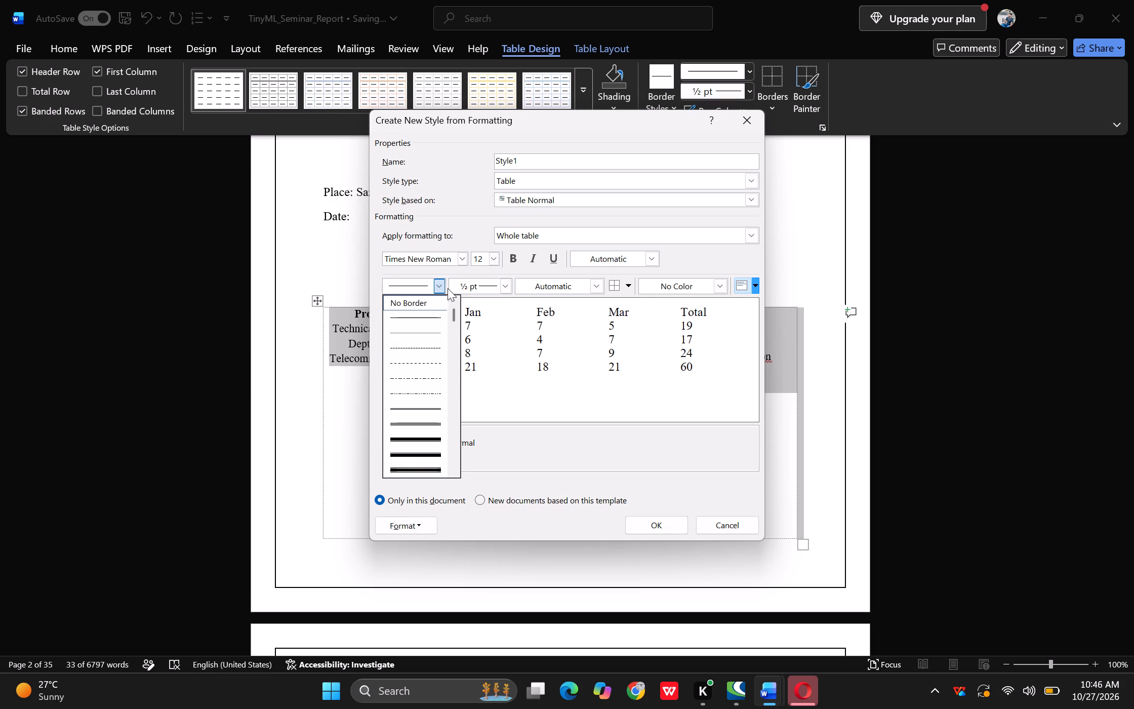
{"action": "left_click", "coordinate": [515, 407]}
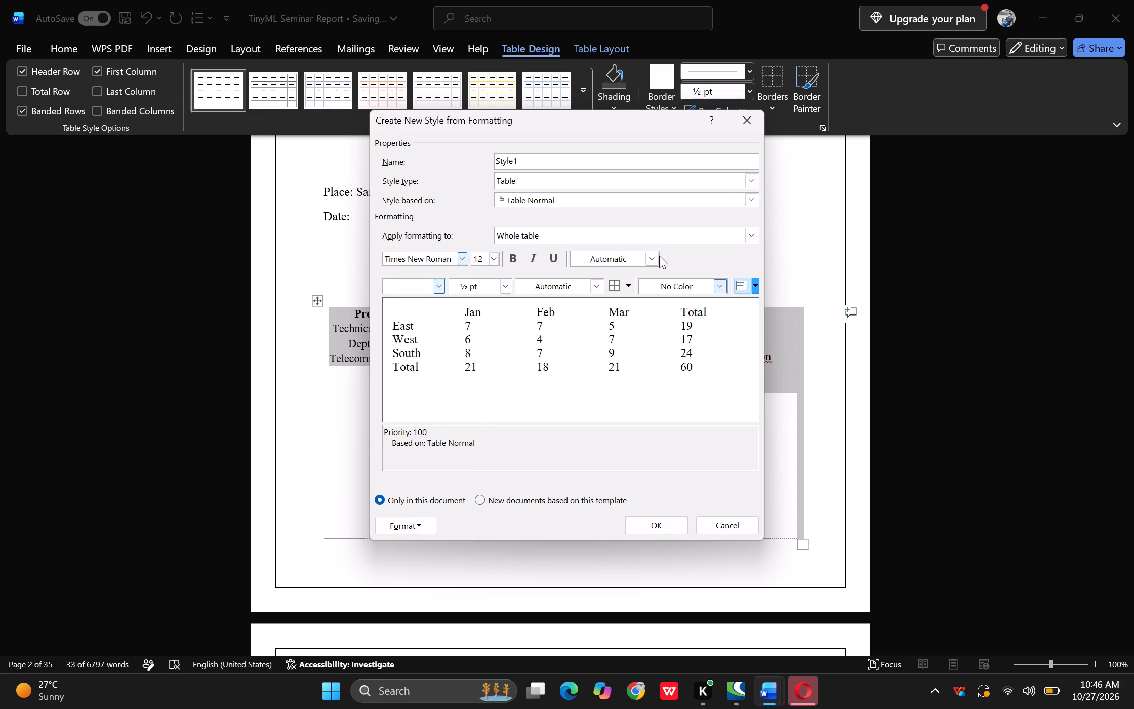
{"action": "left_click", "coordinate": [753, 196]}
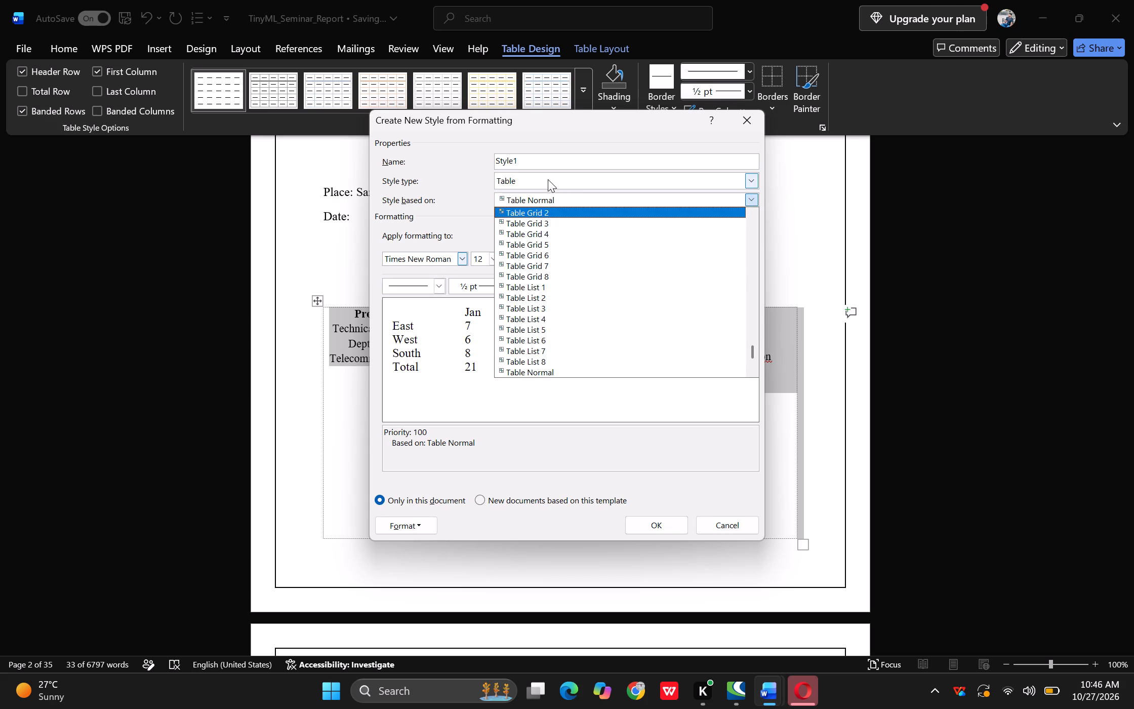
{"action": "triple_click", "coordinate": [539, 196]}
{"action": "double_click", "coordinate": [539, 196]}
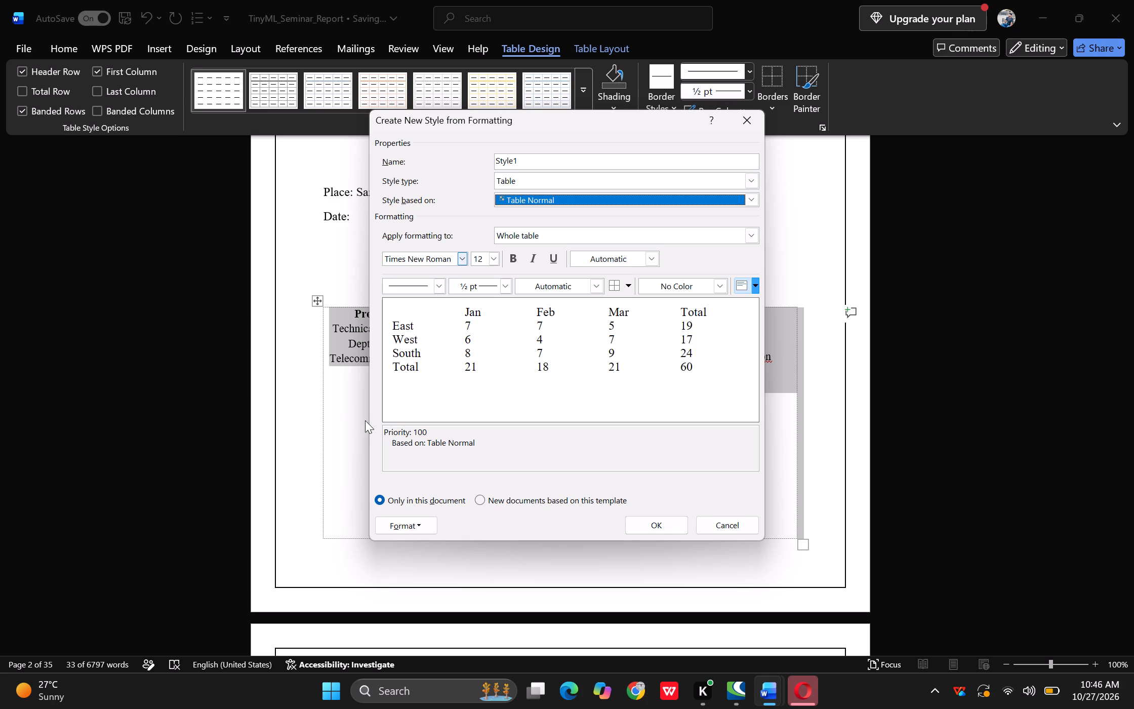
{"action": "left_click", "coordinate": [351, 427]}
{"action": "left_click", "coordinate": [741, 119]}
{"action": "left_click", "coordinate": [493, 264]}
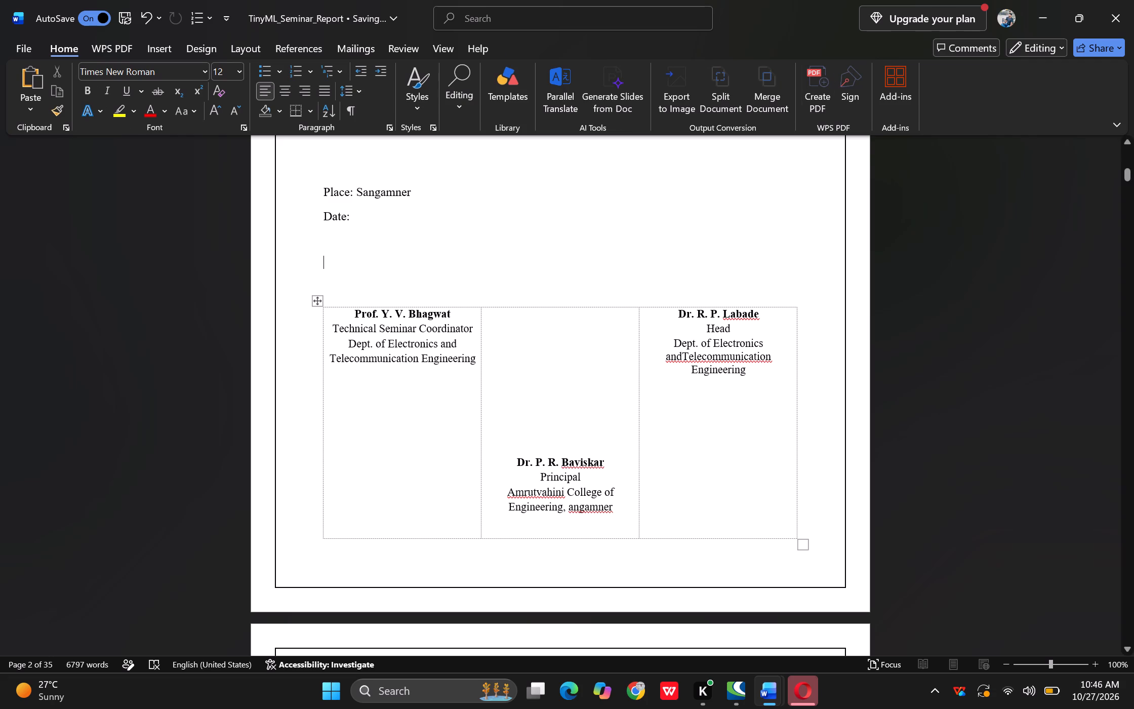
Apply No Border to the entire signature table.
{"action": "double_click", "coordinate": [317, 303]}
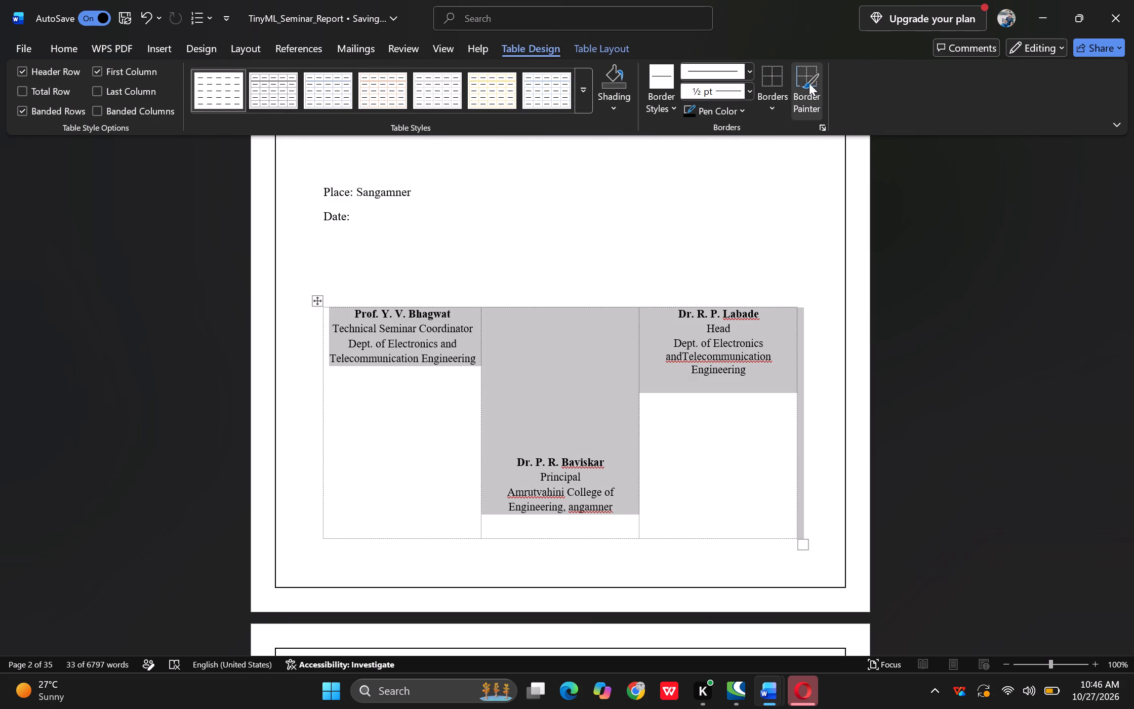
{"action": "left_click", "coordinate": [778, 102]}
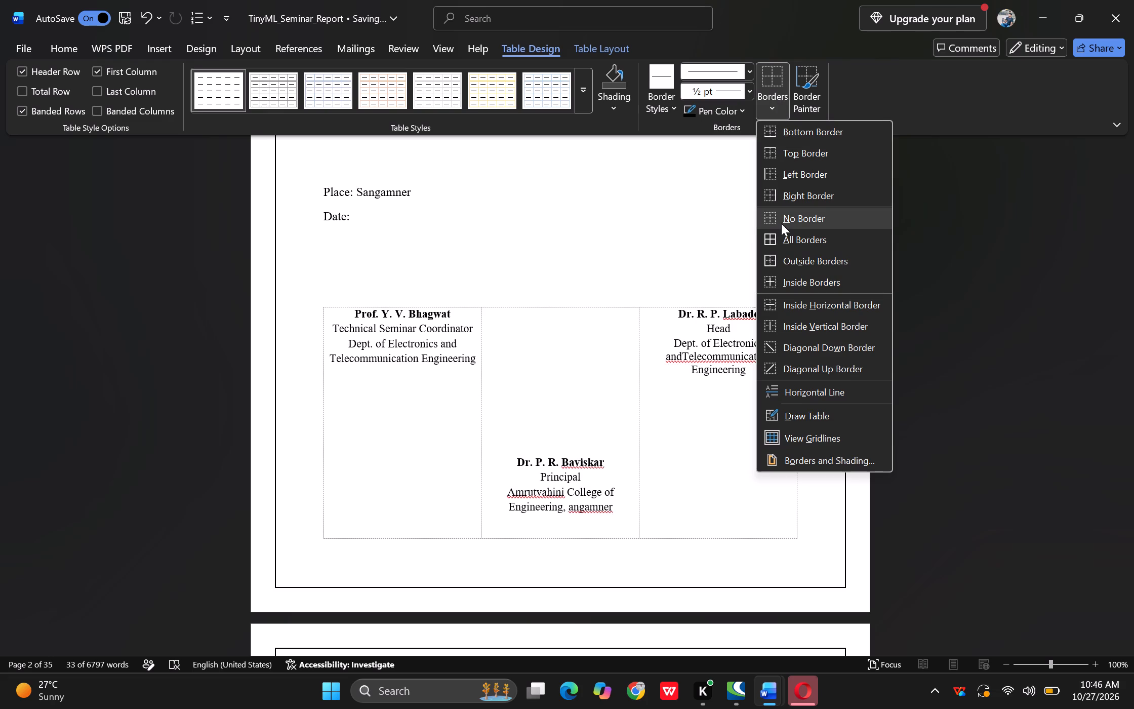
{"action": "left_click", "coordinate": [784, 223]}
{"action": "left_click", "coordinate": [615, 259]}
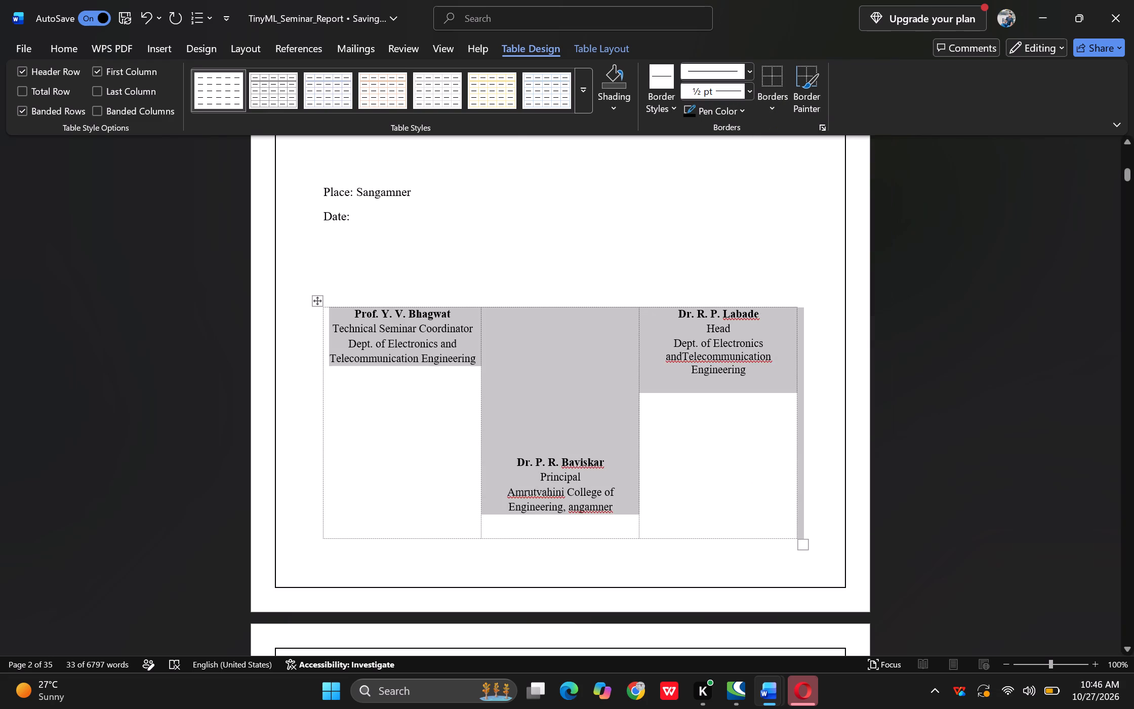
Save the seminar report.
{"action": "key", "text": "ctrl+s"}
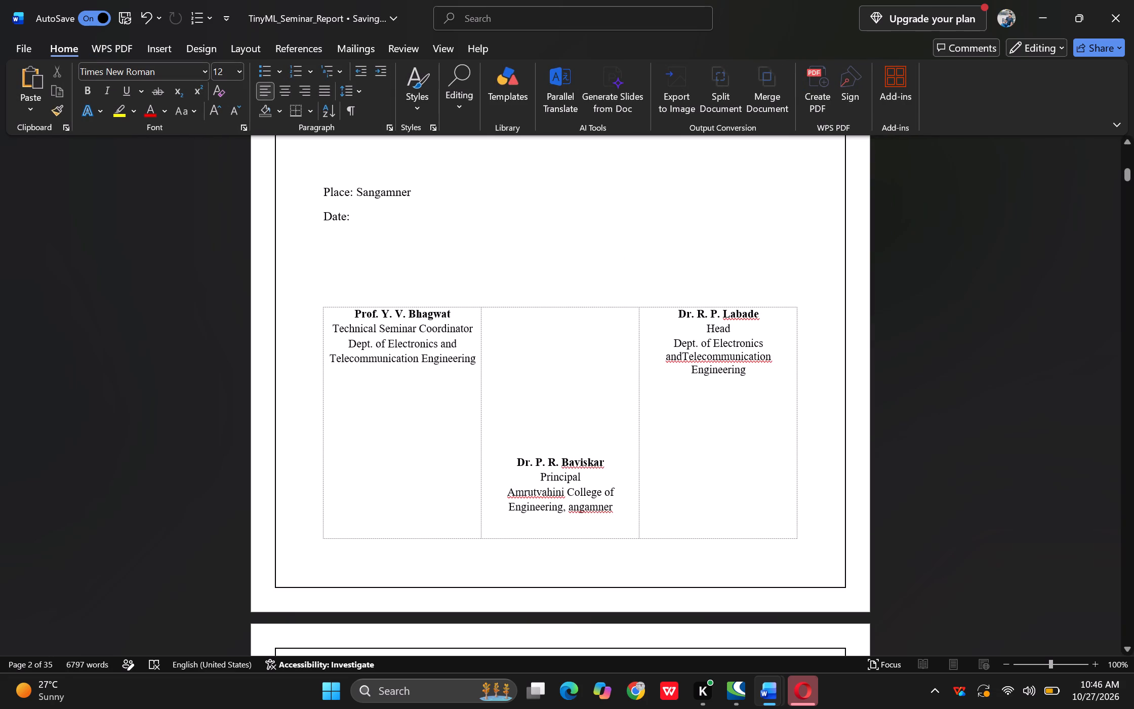
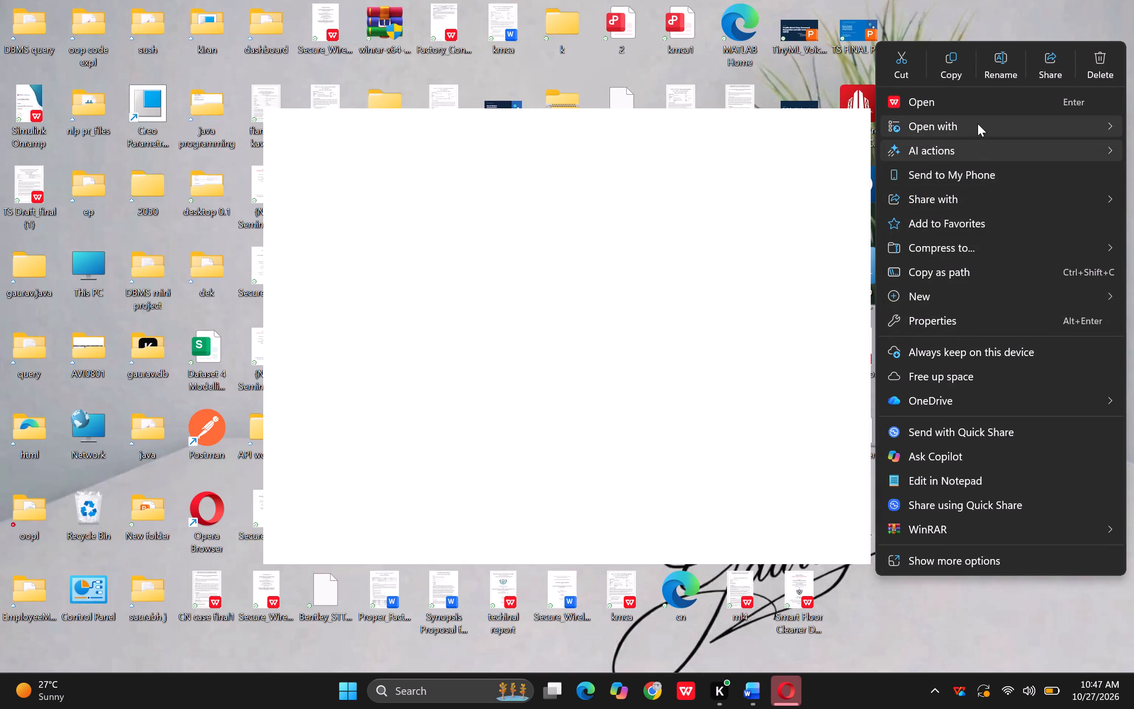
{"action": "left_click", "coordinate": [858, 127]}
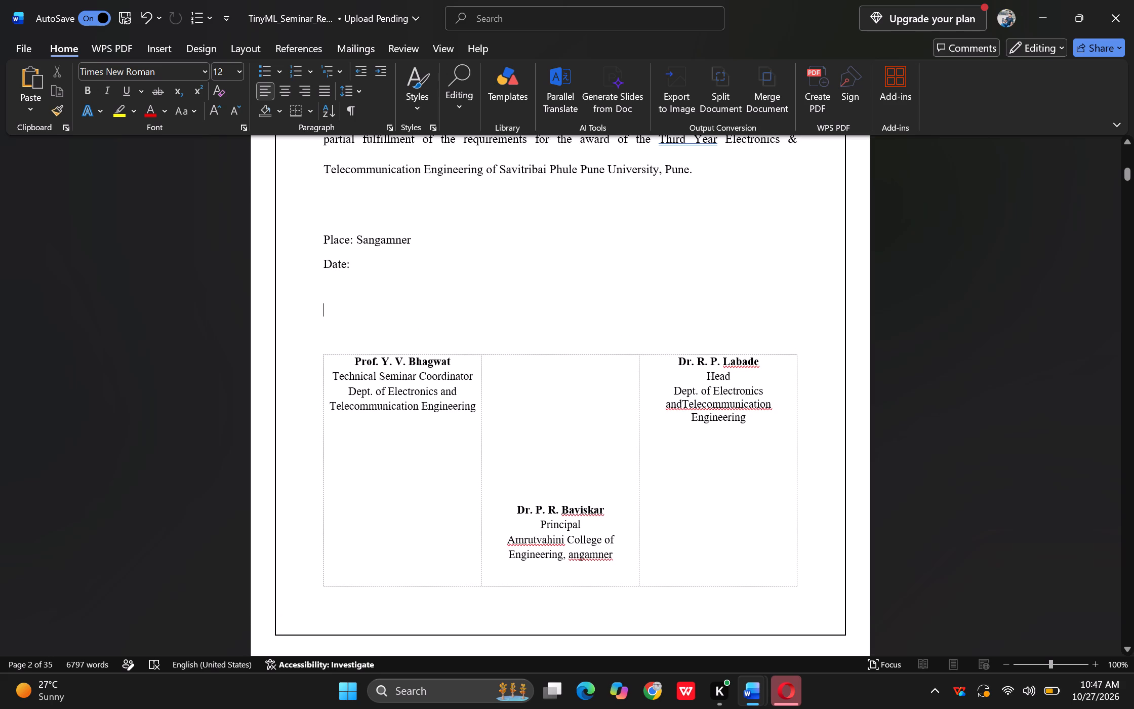
Save a copy of the seminar report to the Desktop as a PDF named TinyML_Seminar_Report.
{"action": "left_click", "coordinate": [10, 48]}
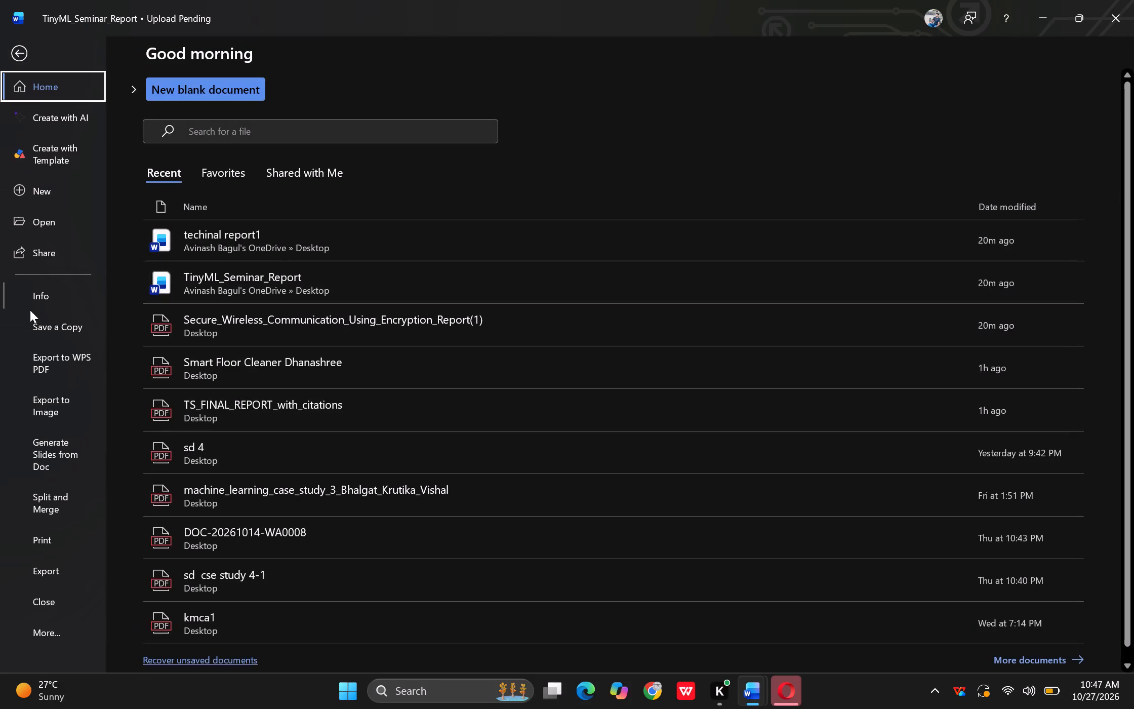
{"action": "left_click", "coordinate": [42, 327]}
{"action": "left_click", "coordinate": [179, 319]}
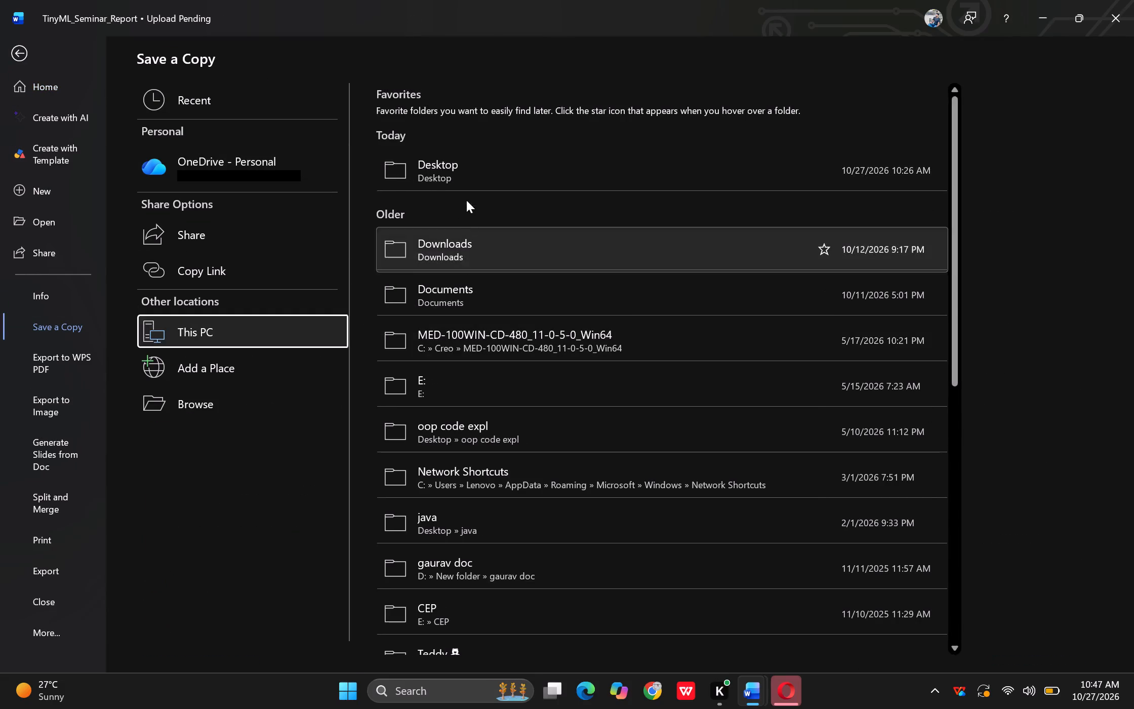
{"action": "left_click", "coordinate": [469, 186]}
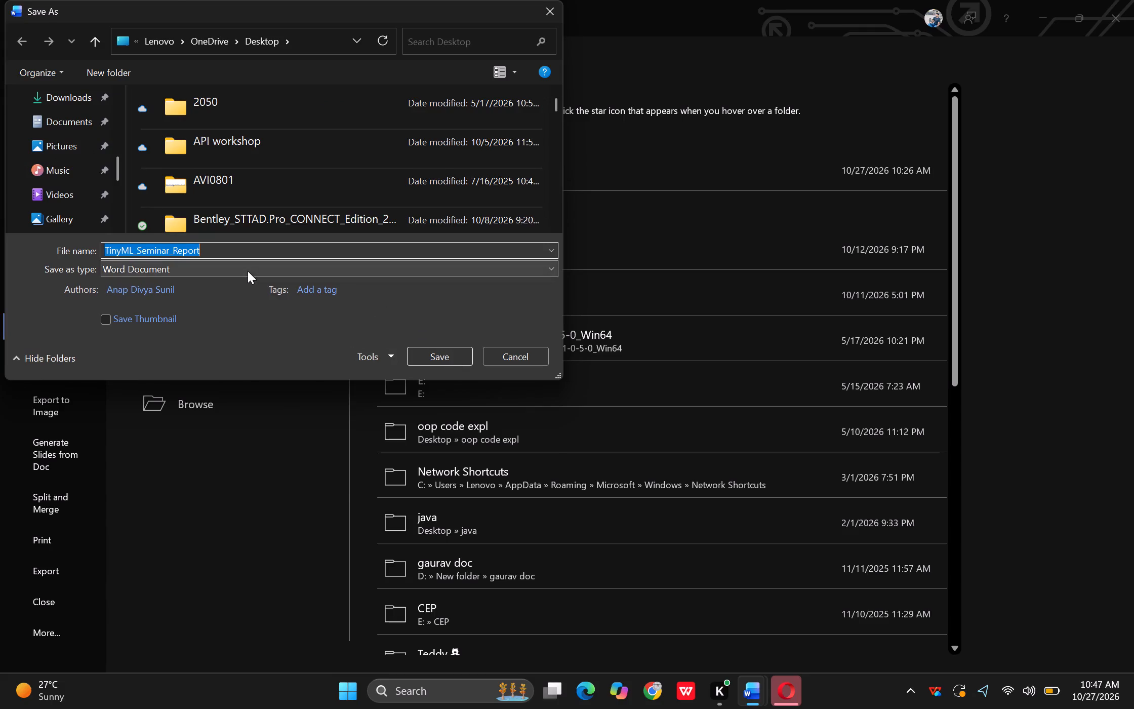
{"action": "left_click", "coordinate": [248, 271]}
{"action": "left_click", "coordinate": [218, 358]}
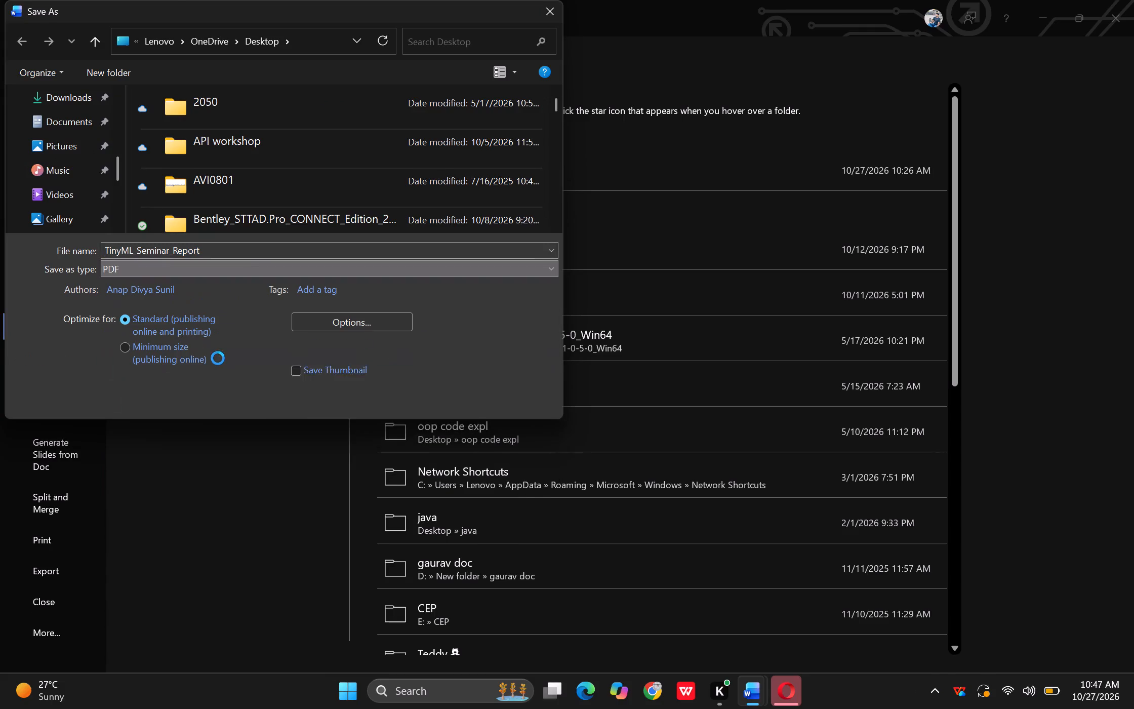
{"action": "left_click", "coordinate": [423, 393]}
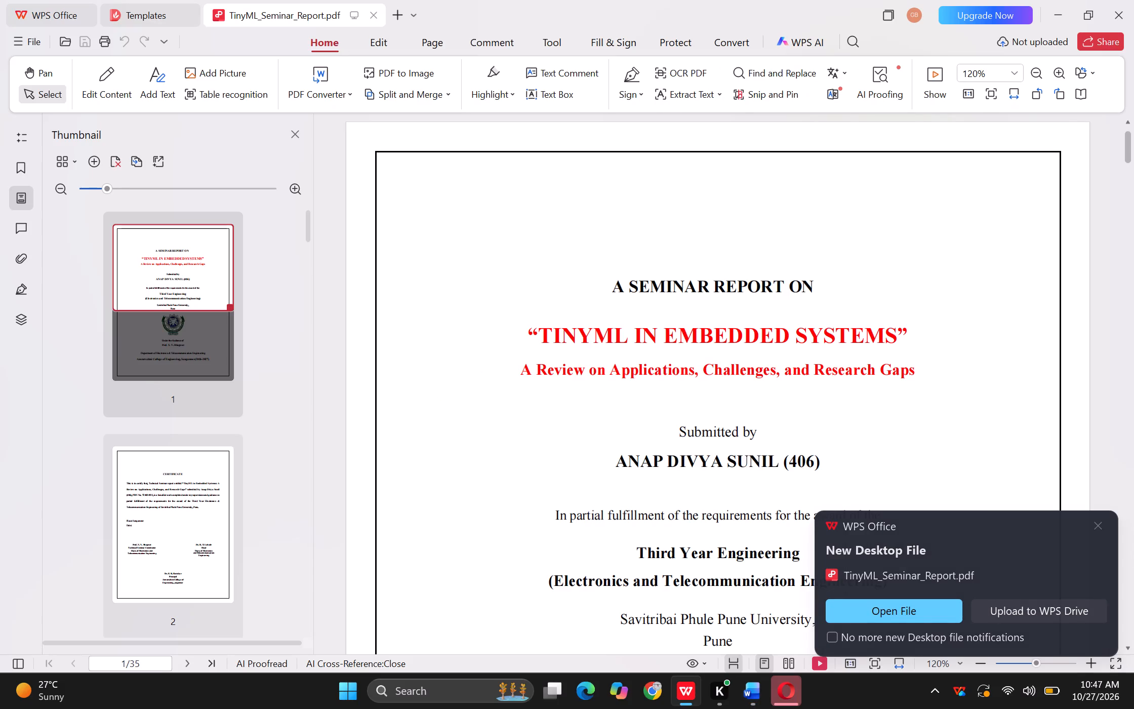
Check the two certificate pages in the exported PDF, especially the signature block layout on the first one.
{"action": "scroll", "coordinate": [592, 379], "scroll_direction": "down", "scroll_amount": 10}
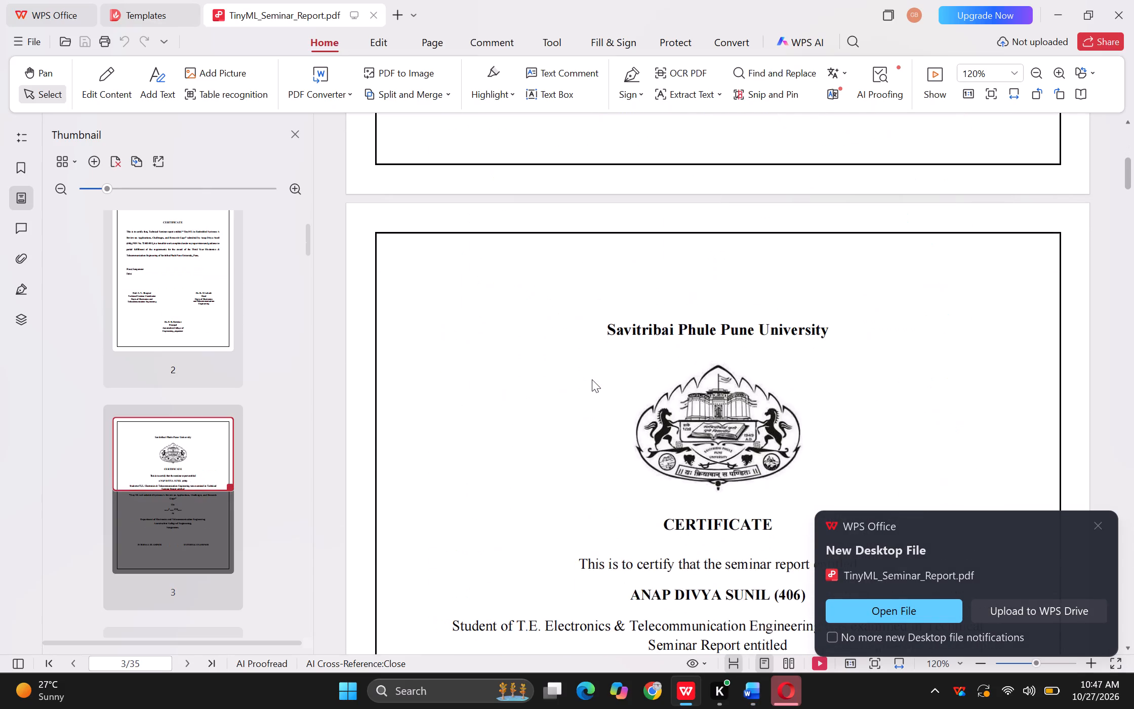
{"action": "scroll", "coordinate": [592, 379], "scroll_direction": "up", "scroll_amount": 3}
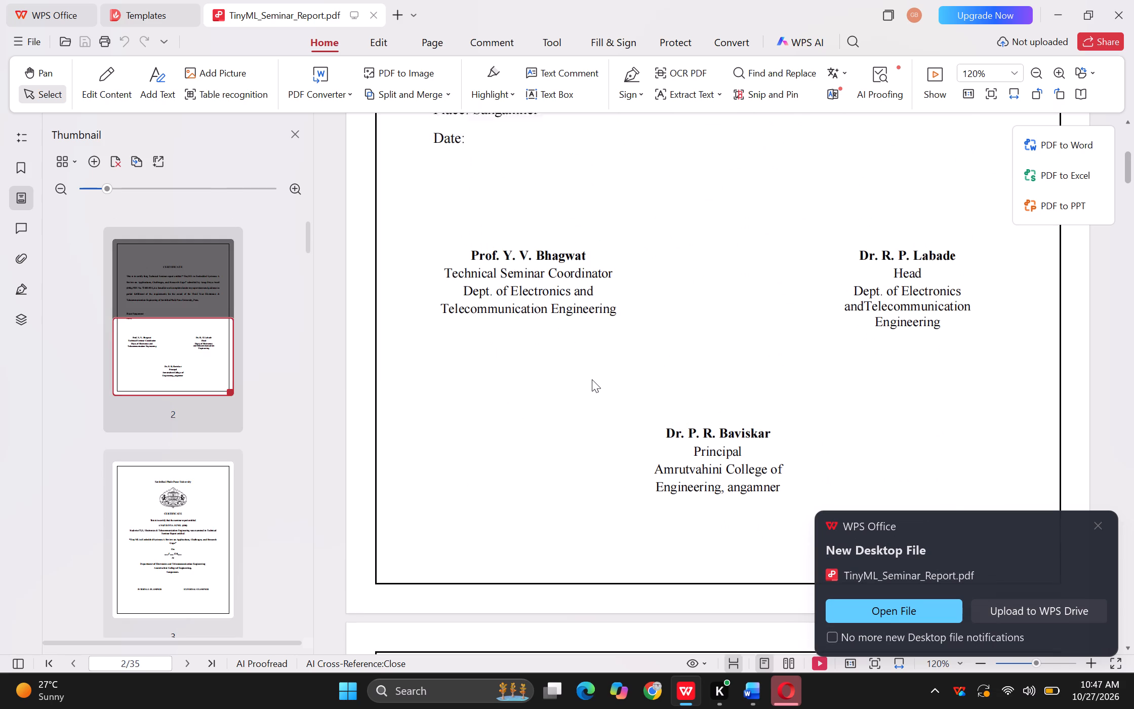
{"action": "scroll", "coordinate": [592, 379], "scroll_direction": "up", "scroll_amount": 2}
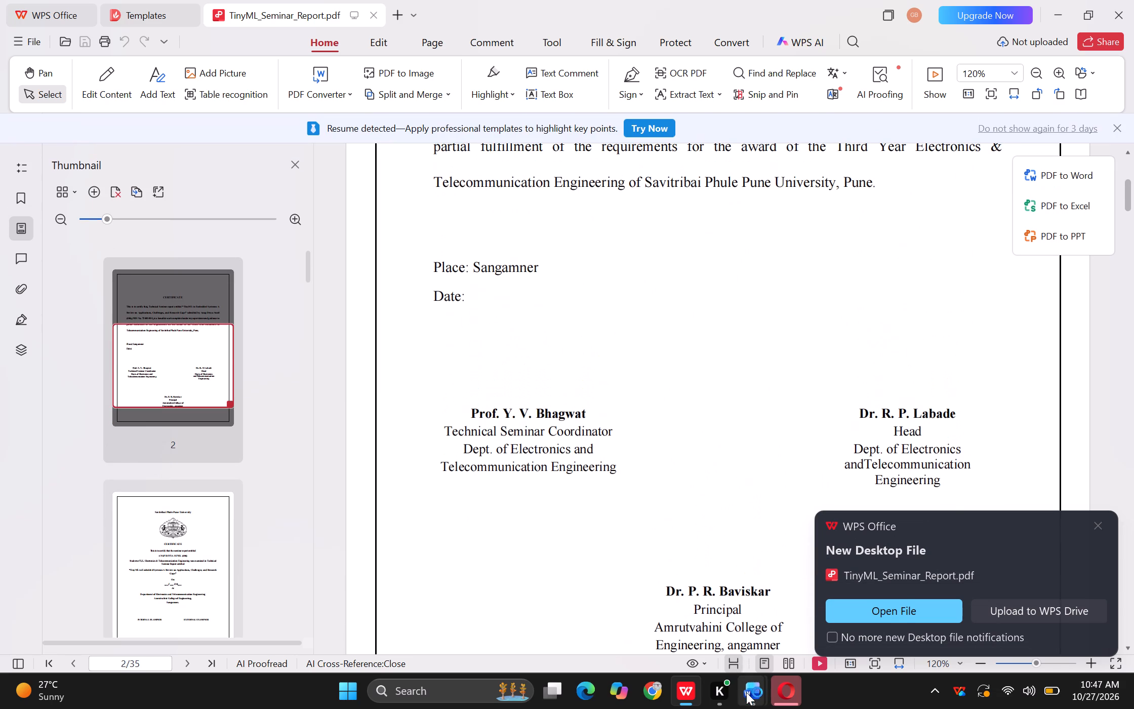
Switch back to Word and examine the front matter from the first certificate to the abbreviations table, dismissing the new-file notification.
{"action": "left_click", "coordinate": [673, 605]}
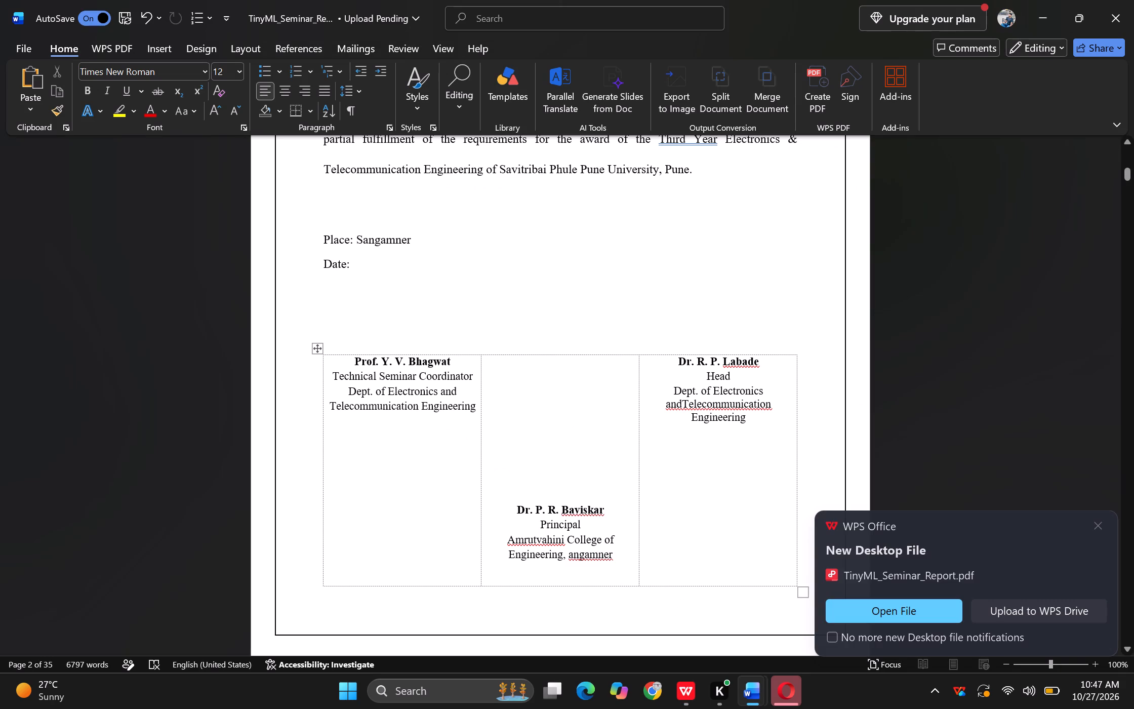
{"action": "scroll", "coordinate": [594, 483], "scroll_direction": "down", "scroll_amount": 5}
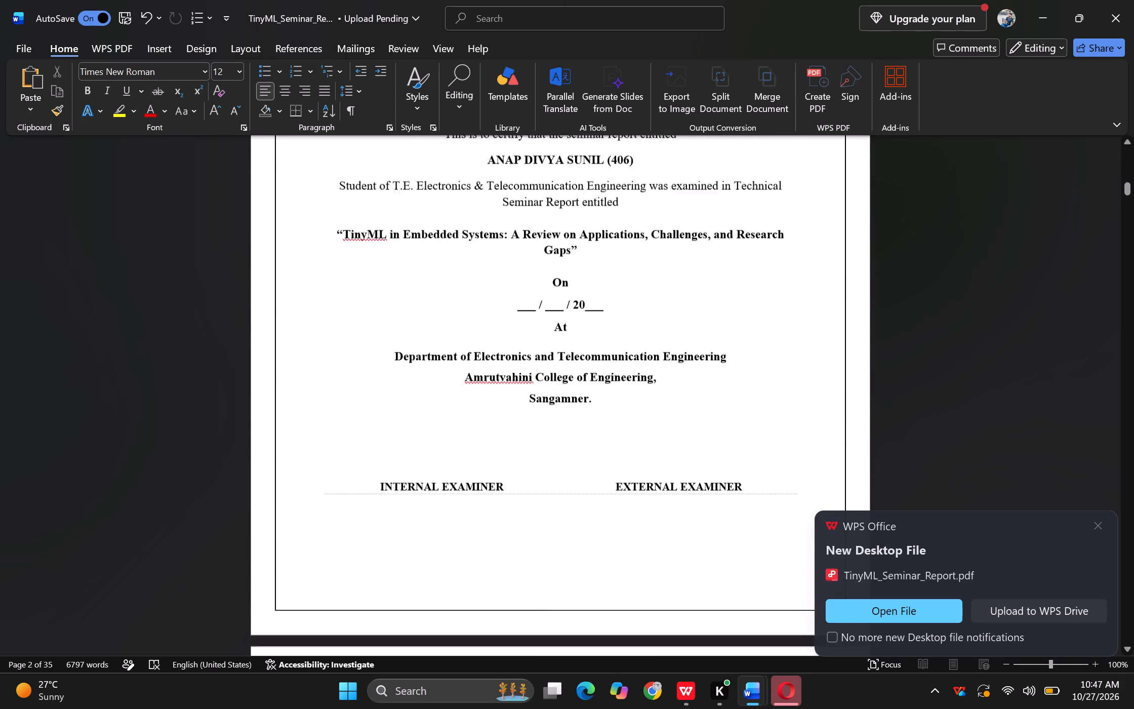
{"action": "scroll", "coordinate": [594, 483], "scroll_direction": "down", "scroll_amount": 4}
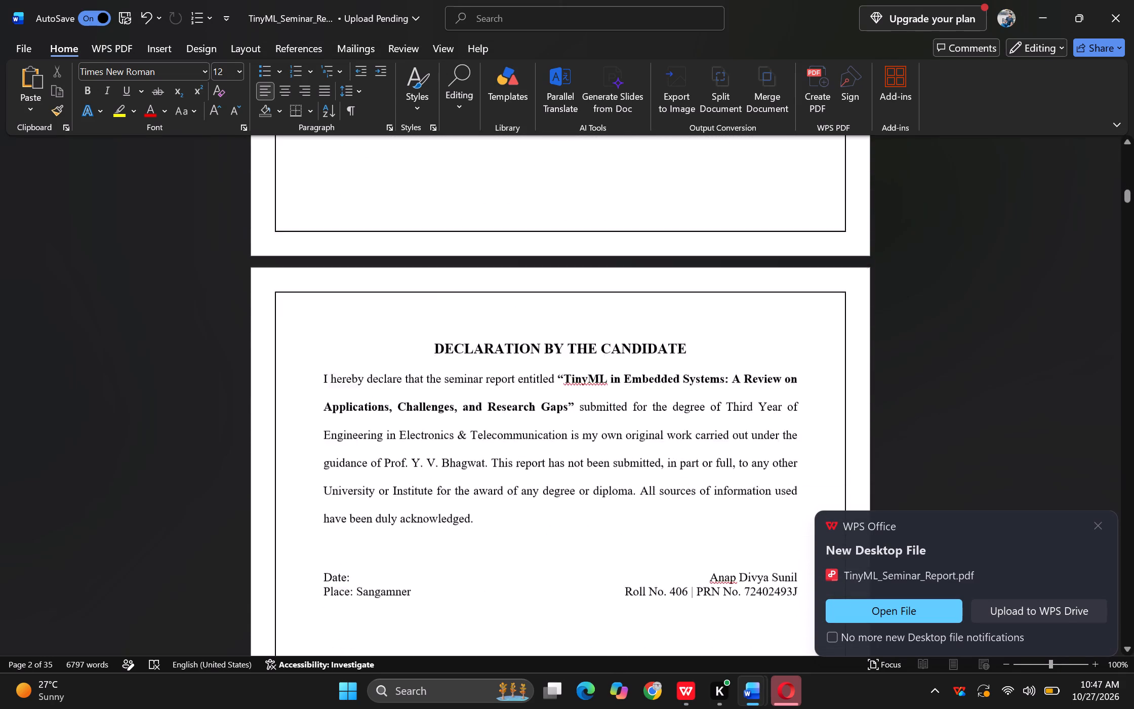
{"action": "scroll", "coordinate": [594, 483], "scroll_direction": "down", "scroll_amount": 6}
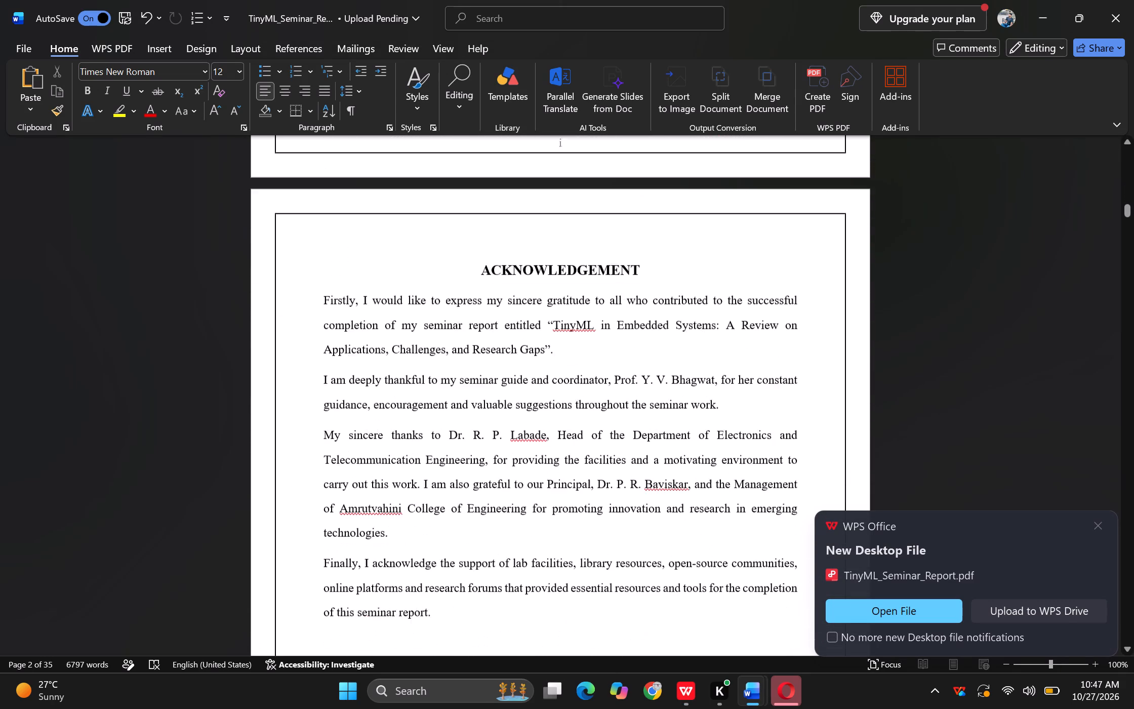
{"action": "scroll", "coordinate": [594, 483], "scroll_direction": "down", "scroll_amount": 7}
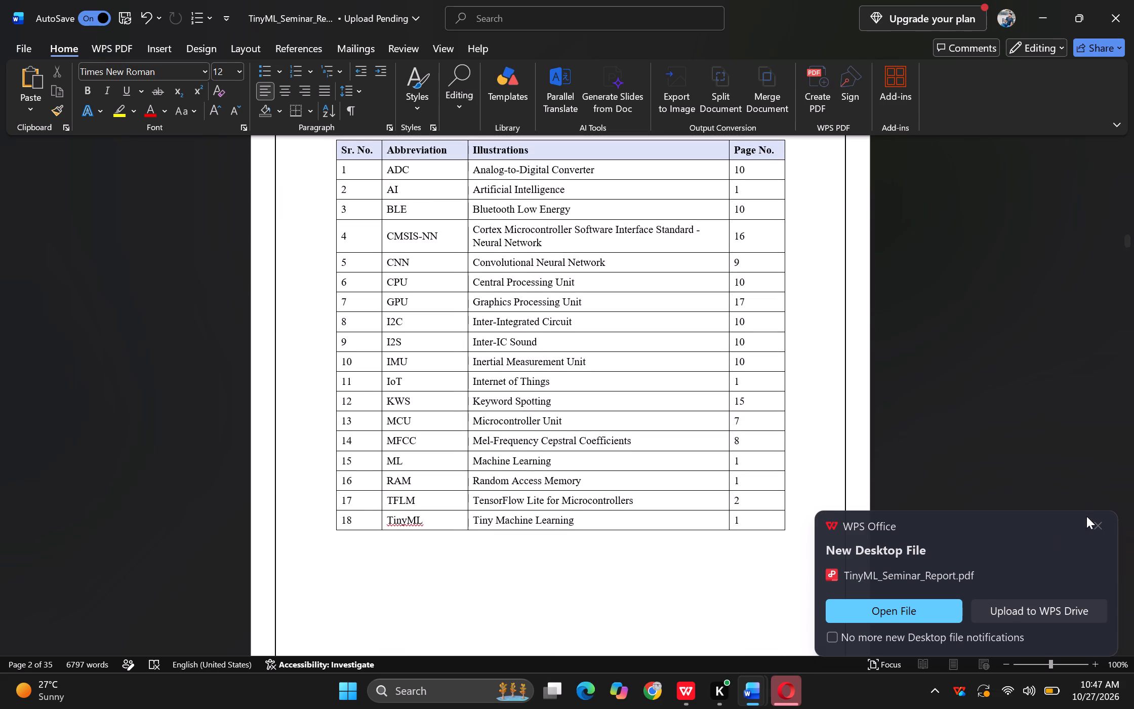
{"action": "left_click", "coordinate": [1100, 521]}
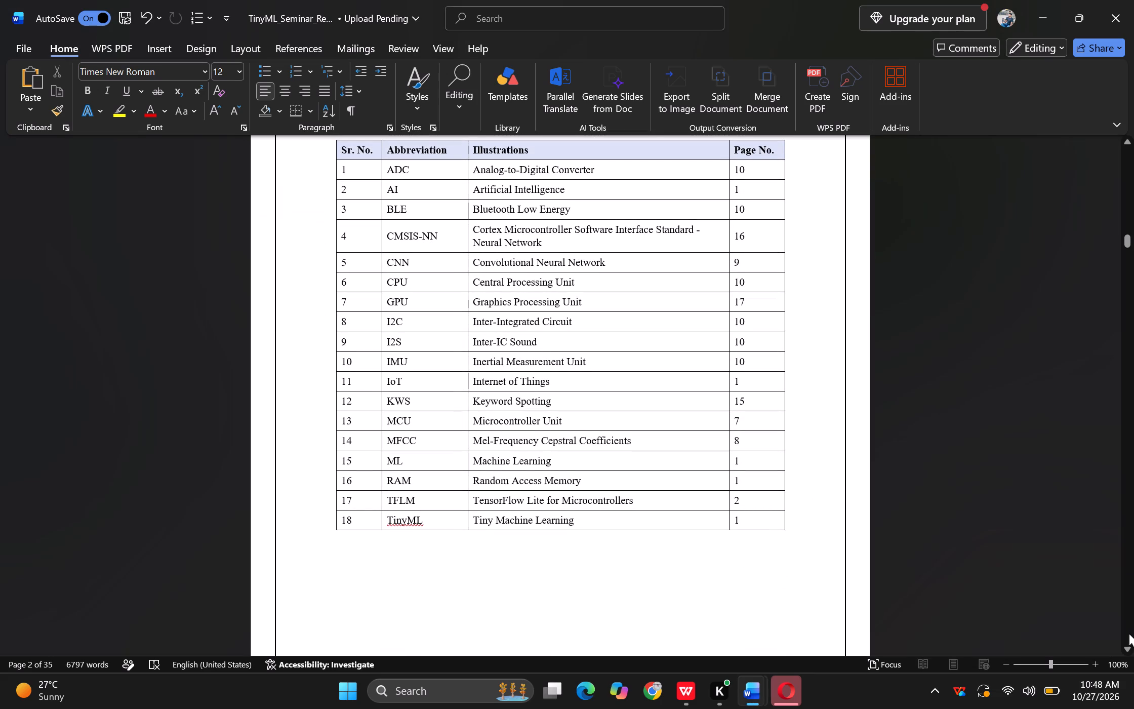
Examine the report body from Chapter 1 to the quantization and pruning sections of Chapter 3, and minimize the Word window.
{"action": "left_click", "coordinate": [1129, 649]}
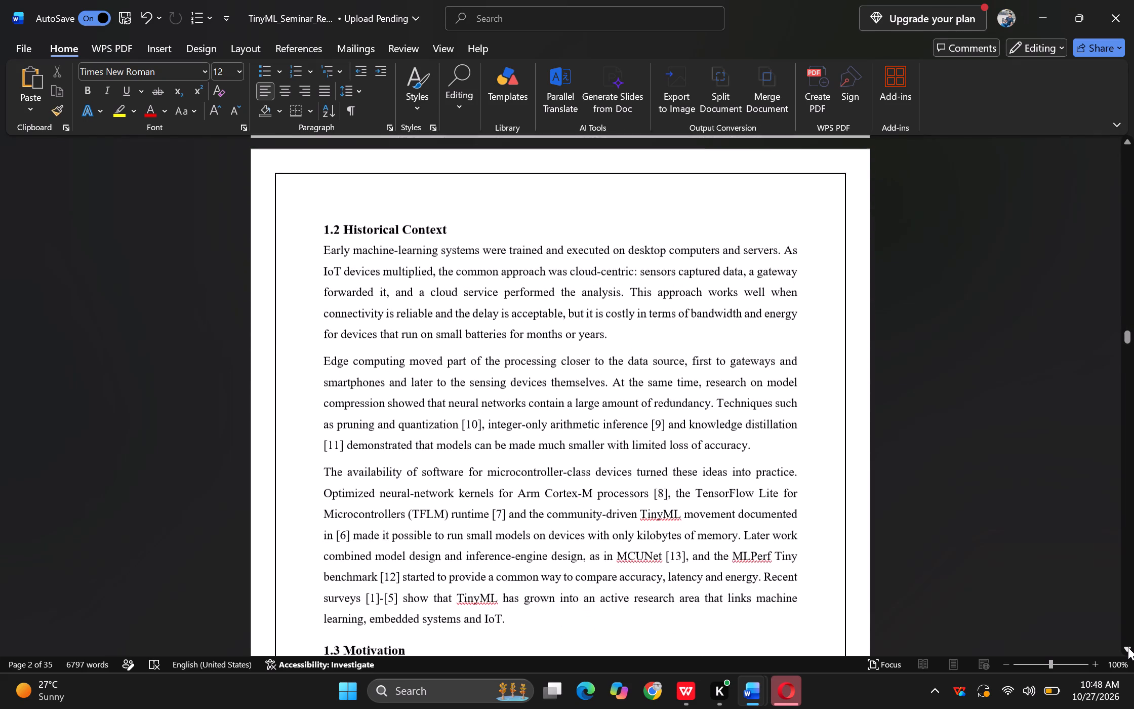
{"action": "double_click", "coordinate": [1128, 647]}
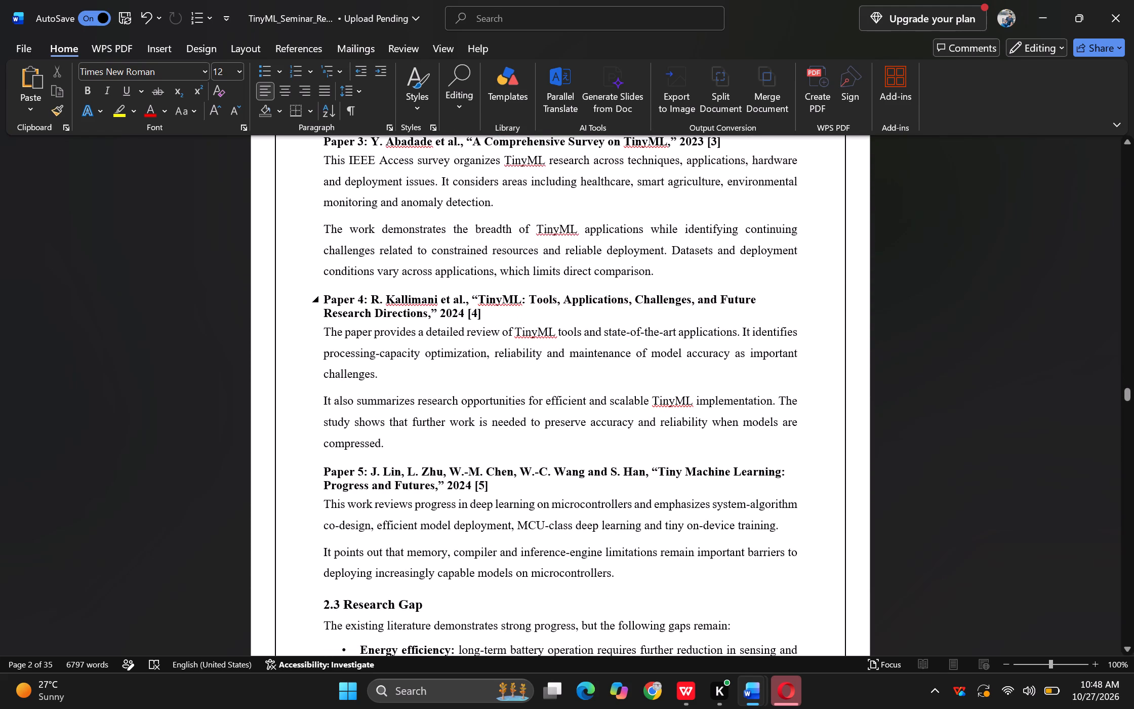
{"action": "left_click", "coordinate": [485, 322]}
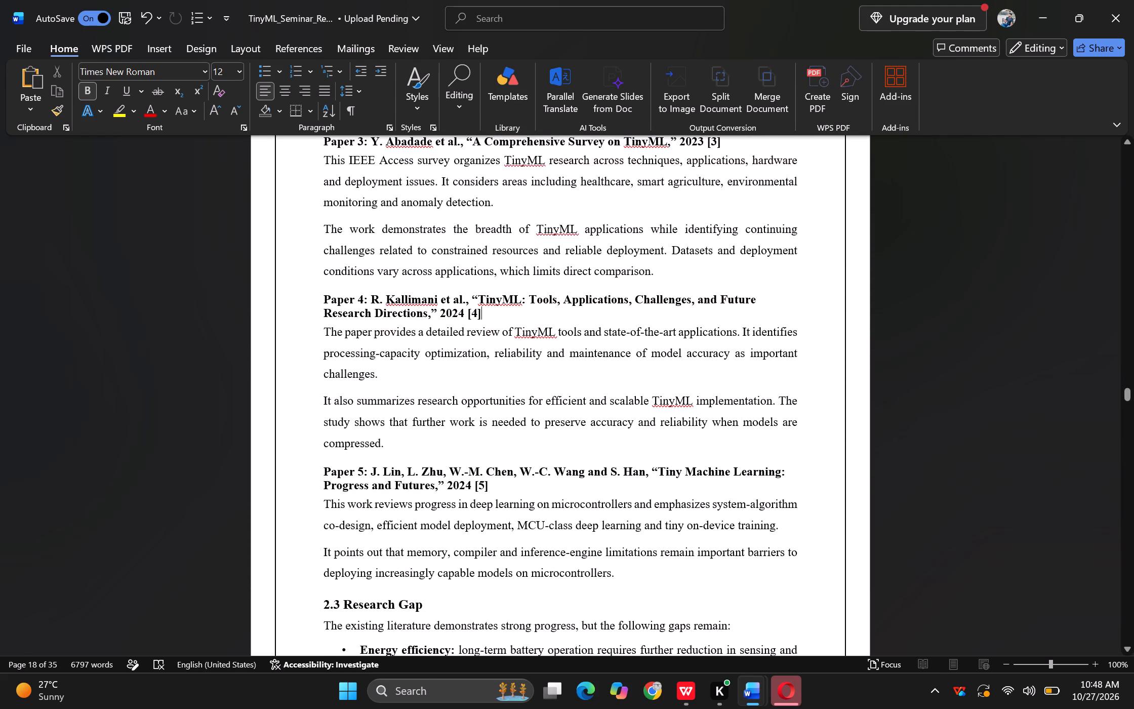
{"action": "left_click_drag", "start_coordinate": [1131, 645], "coordinate": [1123, 638]}
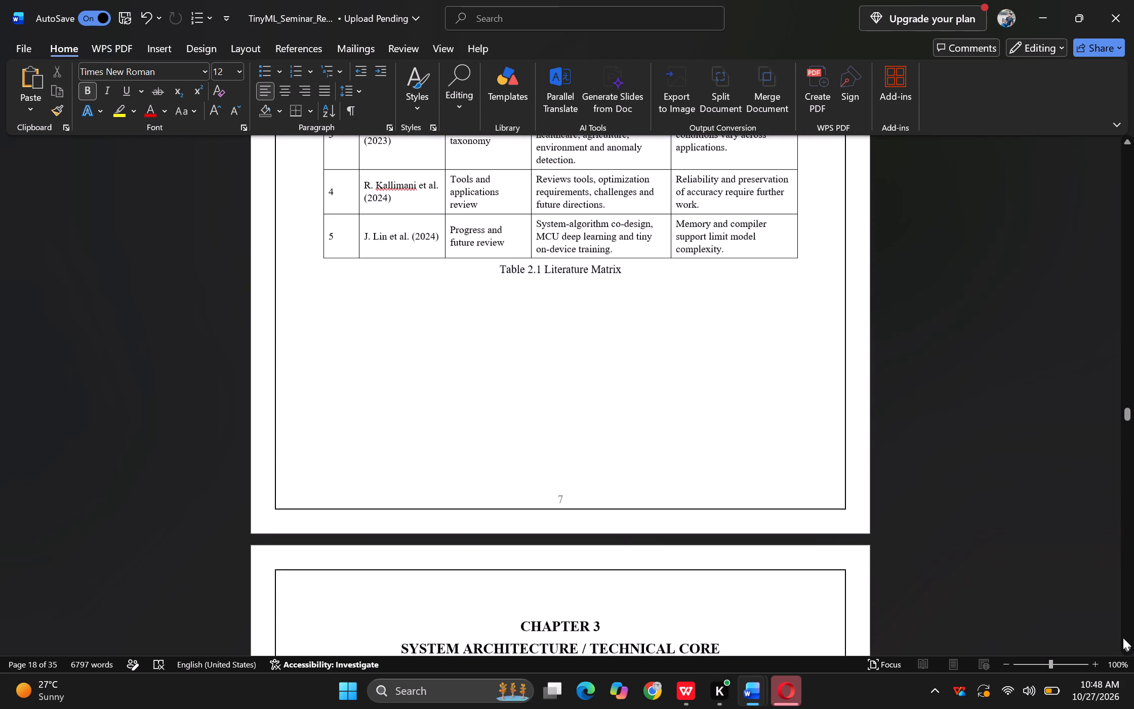
{"action": "left_click_drag", "start_coordinate": [1123, 638], "coordinate": [1106, 632]}
{"action": "double_click", "coordinate": [1106, 632]}
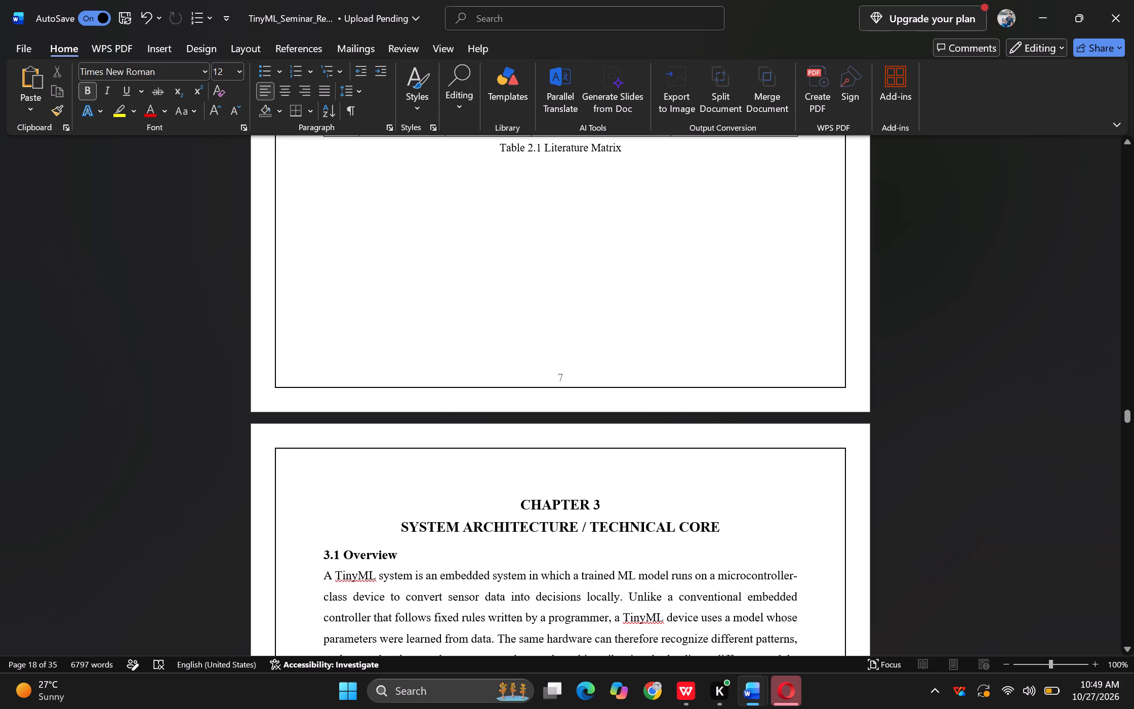
{"action": "left_click_drag", "start_coordinate": [1106, 632], "coordinate": [1126, 653]}
{"action": "left_click_drag", "start_coordinate": [1126, 653], "coordinate": [1126, 653]}
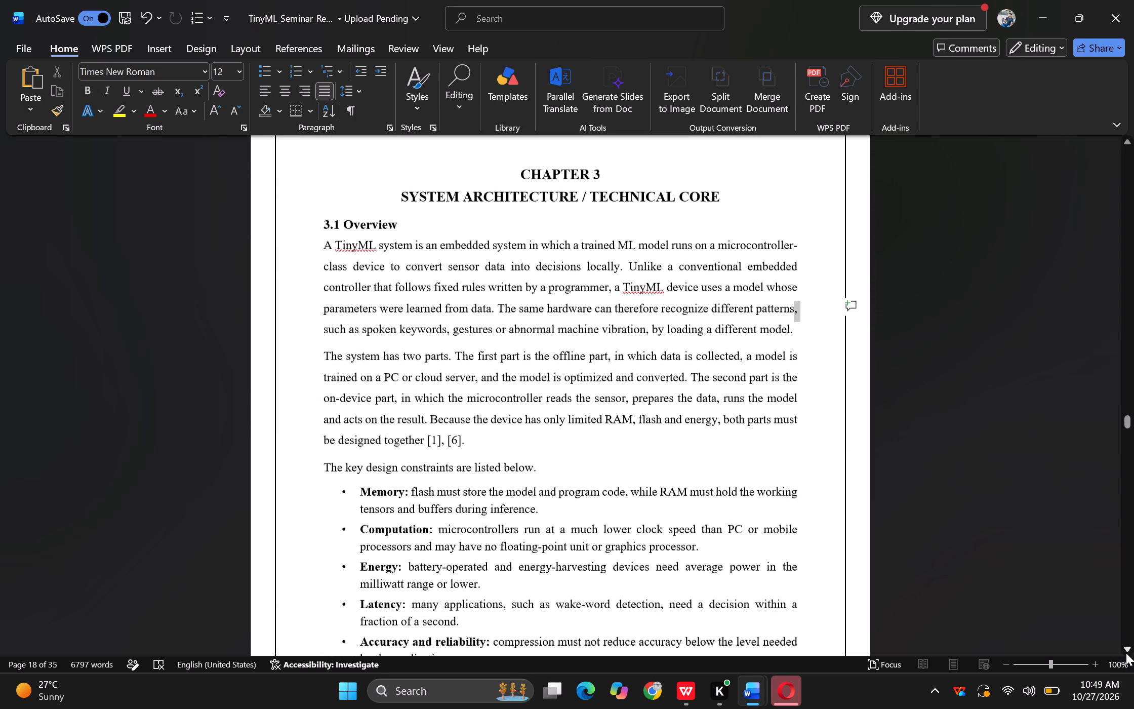
{"action": "left_click_drag", "start_coordinate": [1126, 653], "coordinate": [1121, 652]}
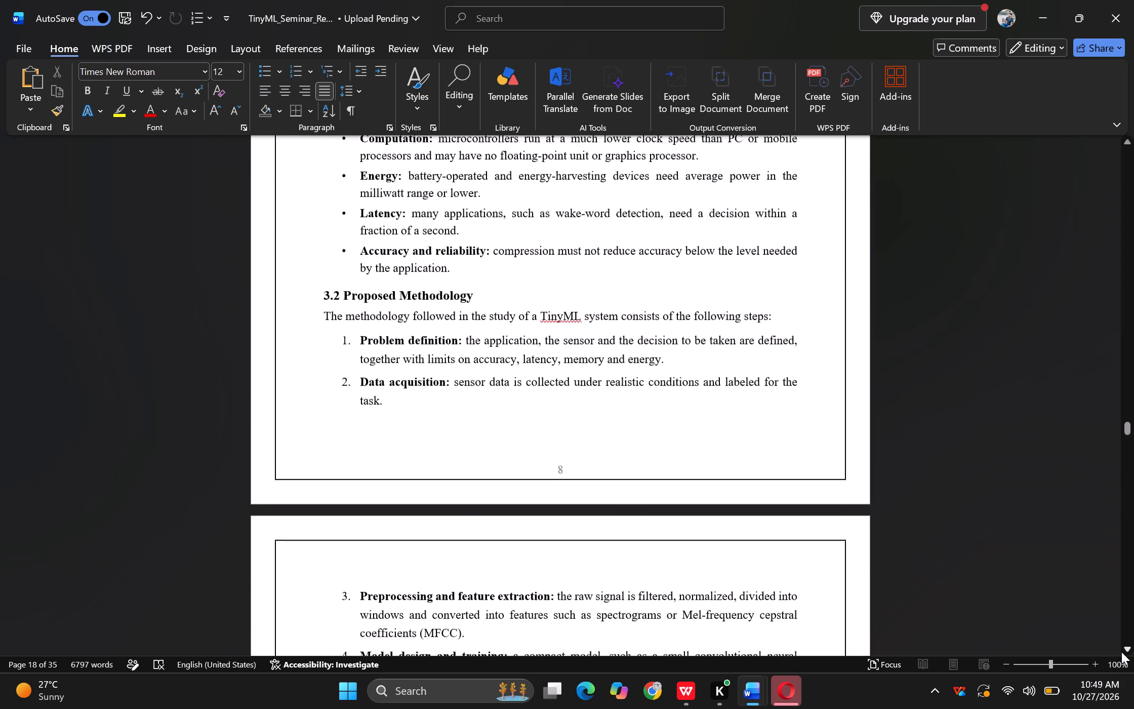
{"action": "left_click_drag", "start_coordinate": [1121, 652], "coordinate": [1125, 649]}
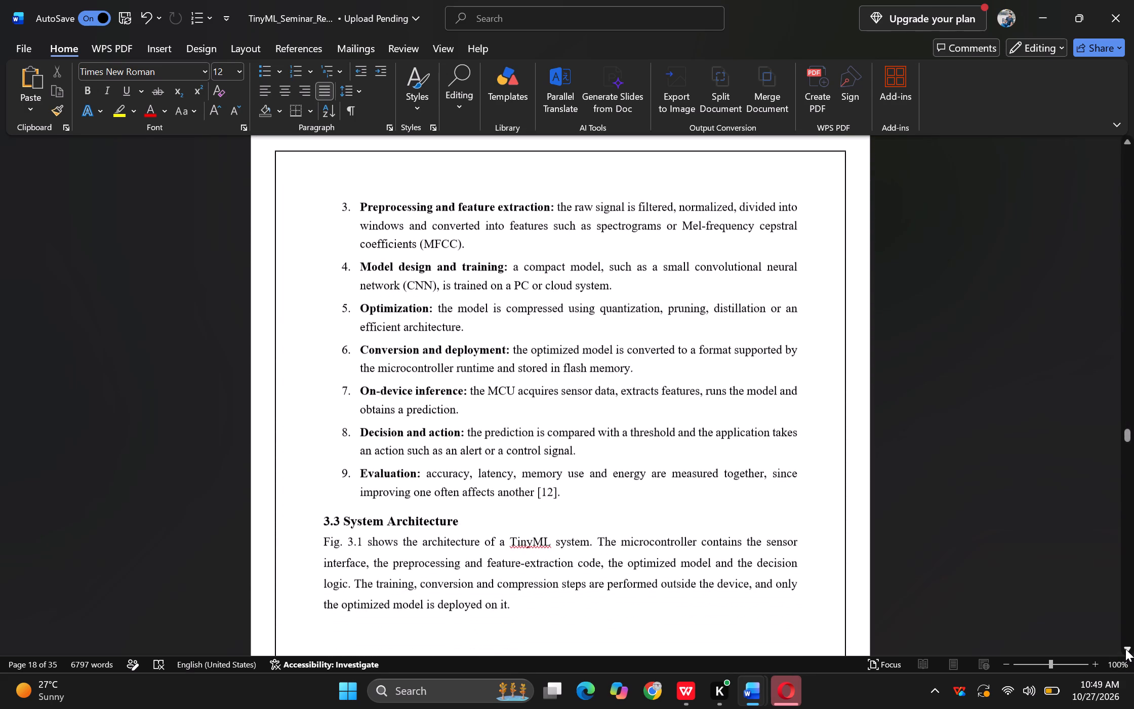
{"action": "left_click_drag", "start_coordinate": [1125, 649], "coordinate": [1125, 649]}
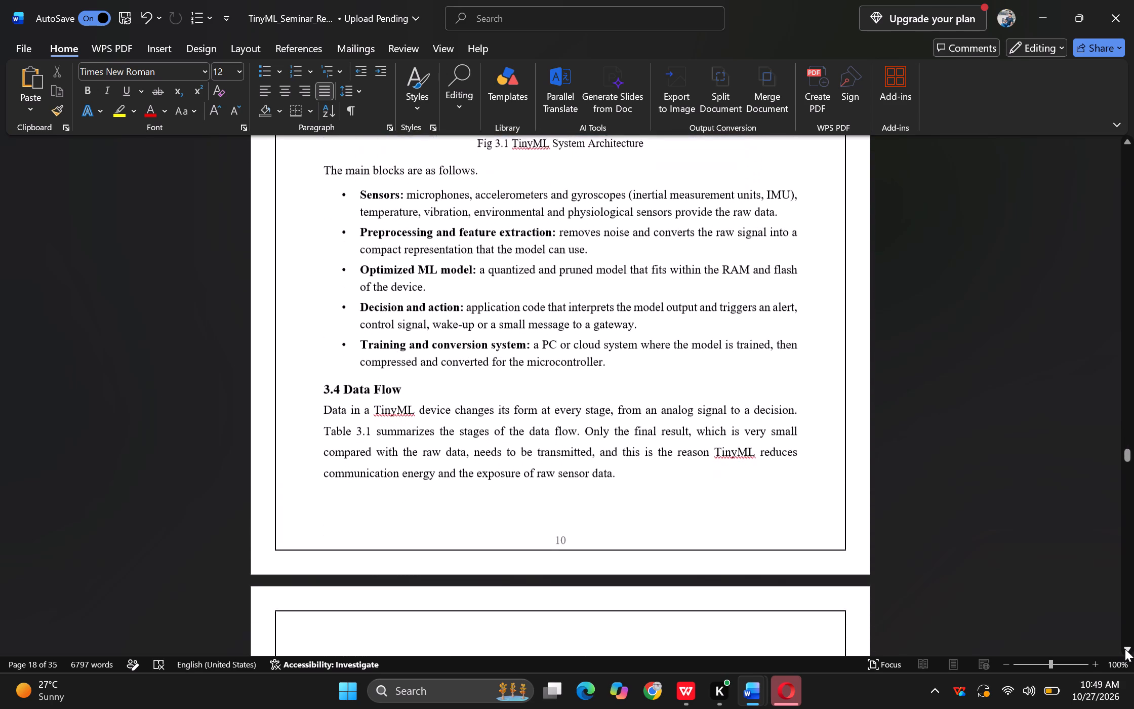
{"action": "left_click_drag", "start_coordinate": [1125, 649], "coordinate": [1123, 649]}
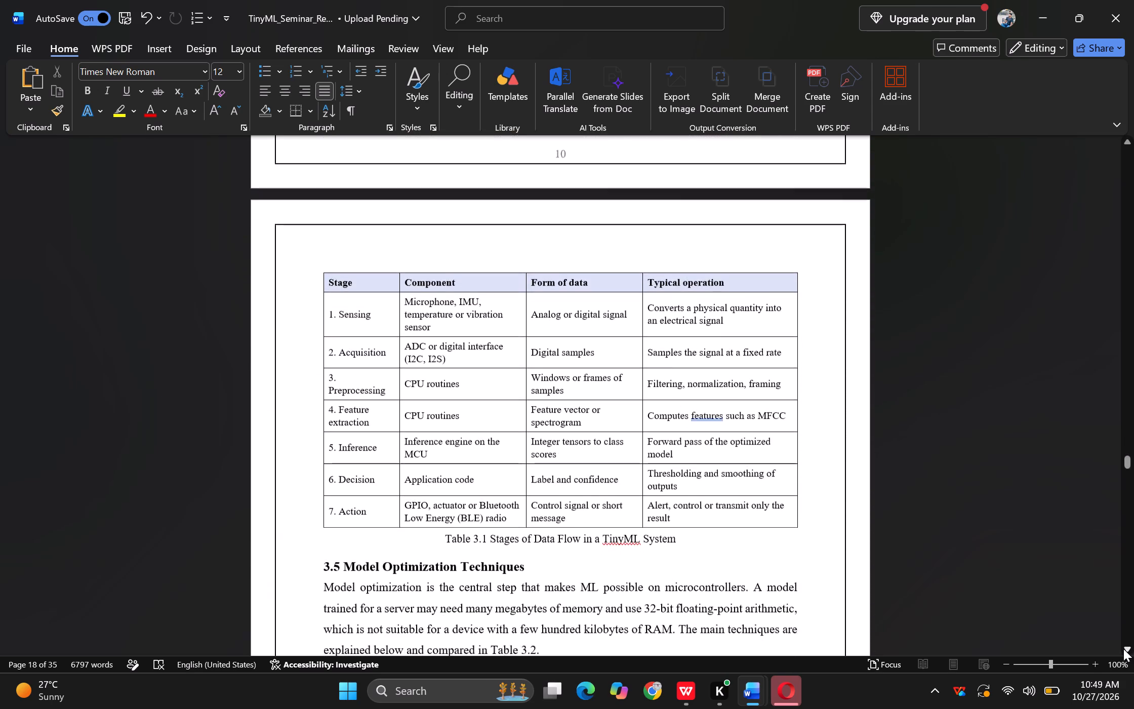
{"action": "left_click_drag", "start_coordinate": [1123, 649], "coordinate": [1122, 648]}
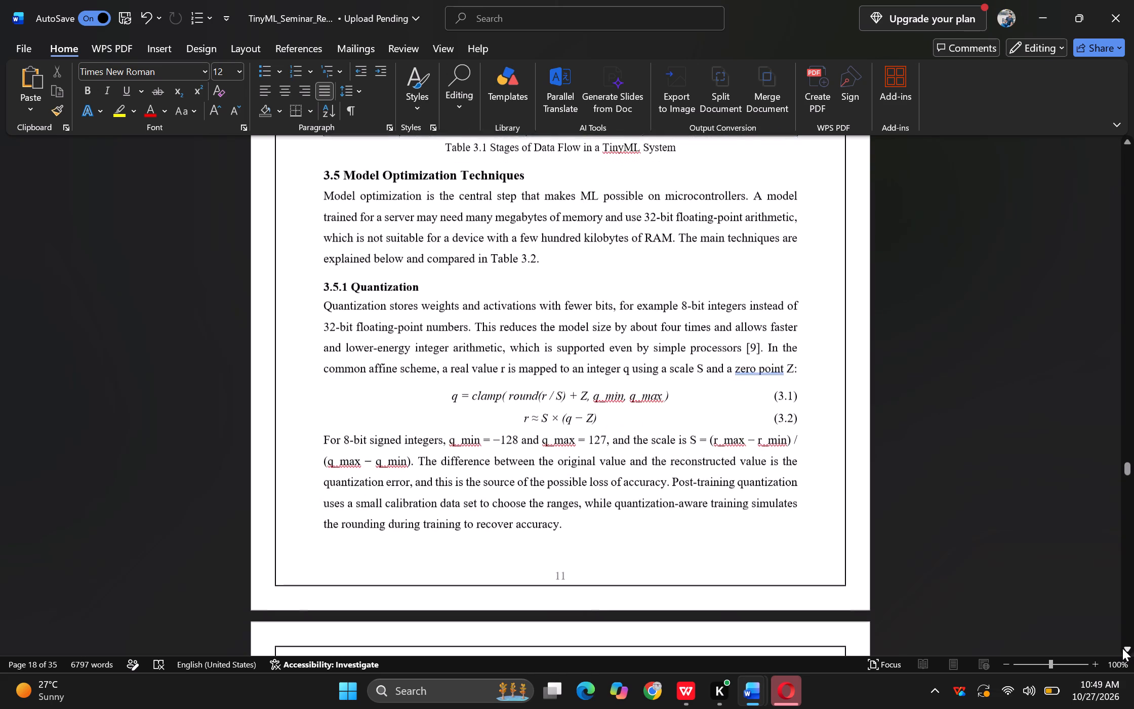
{"action": "left_click_drag", "start_coordinate": [1122, 648], "coordinate": [1106, 656]}
{"action": "triple_click", "coordinate": [1106, 656]}
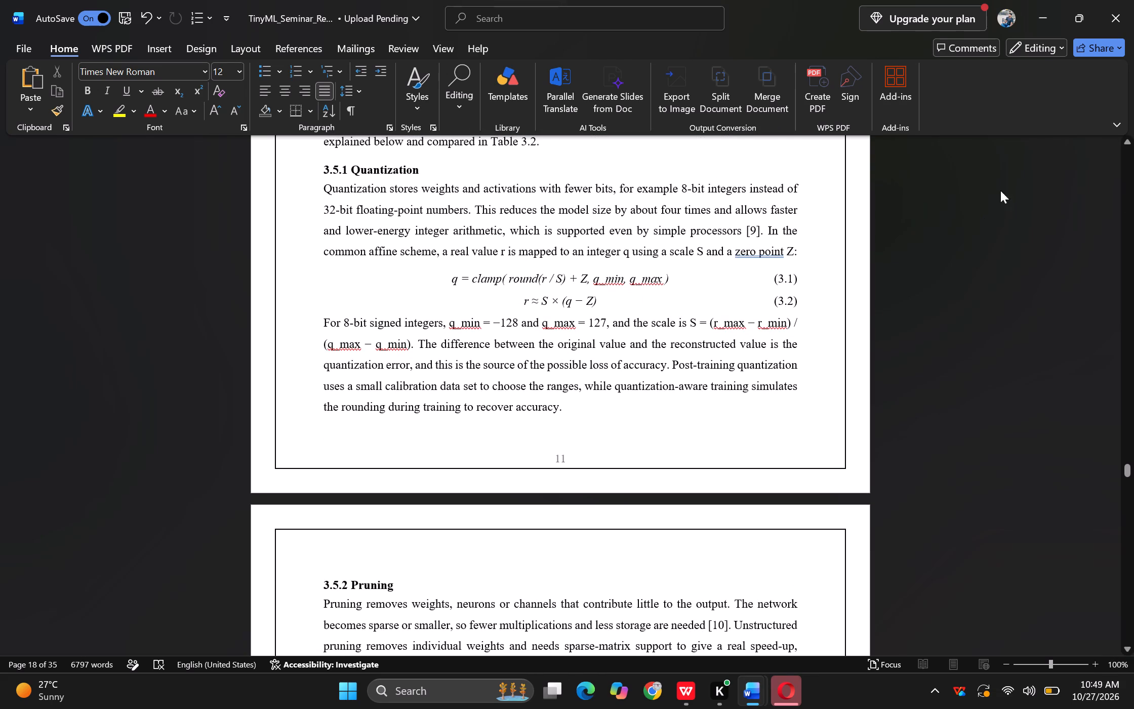
{"action": "left_click", "coordinate": [1052, 22]}
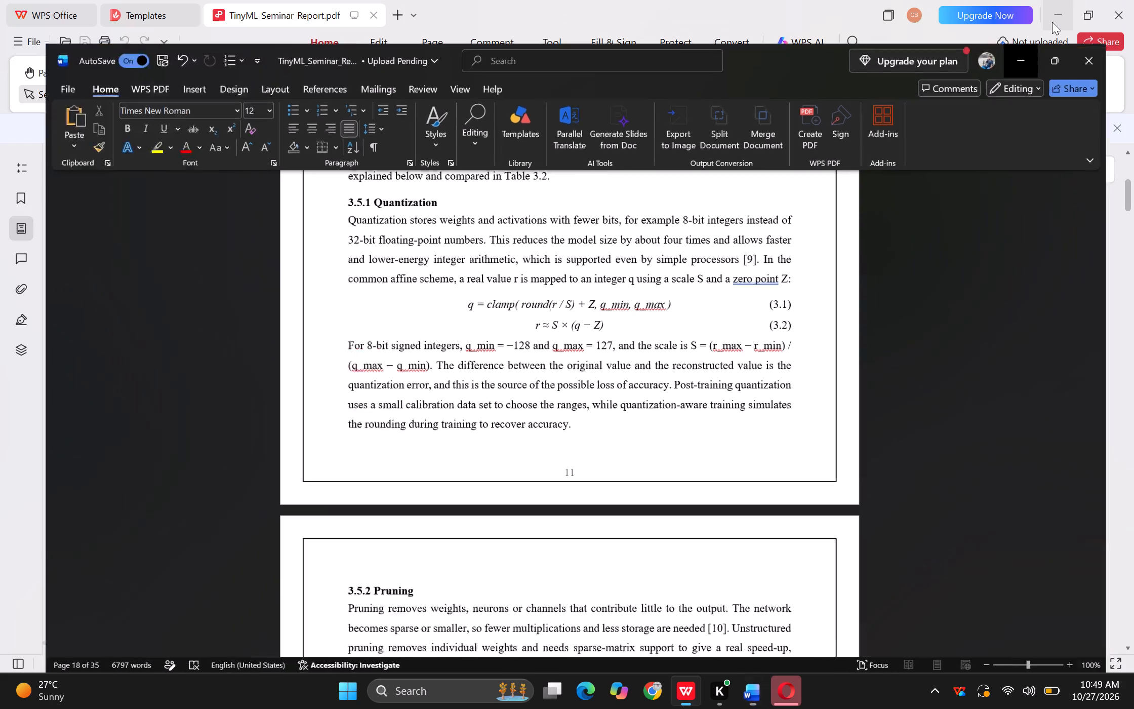